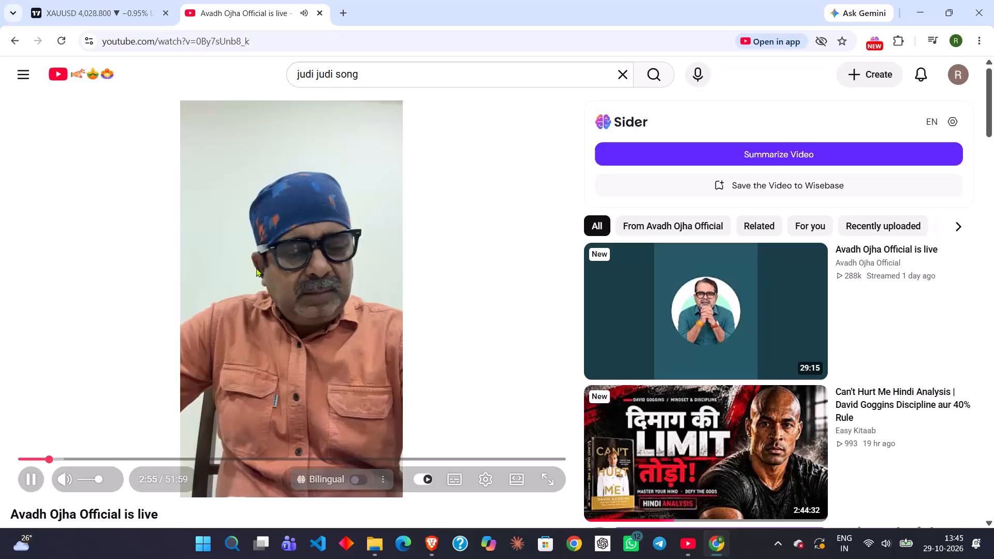
Switch to the XAUUSD chart in TradingView and examine the gold price structure on the 1-hour timeframe.
click(87, 0)
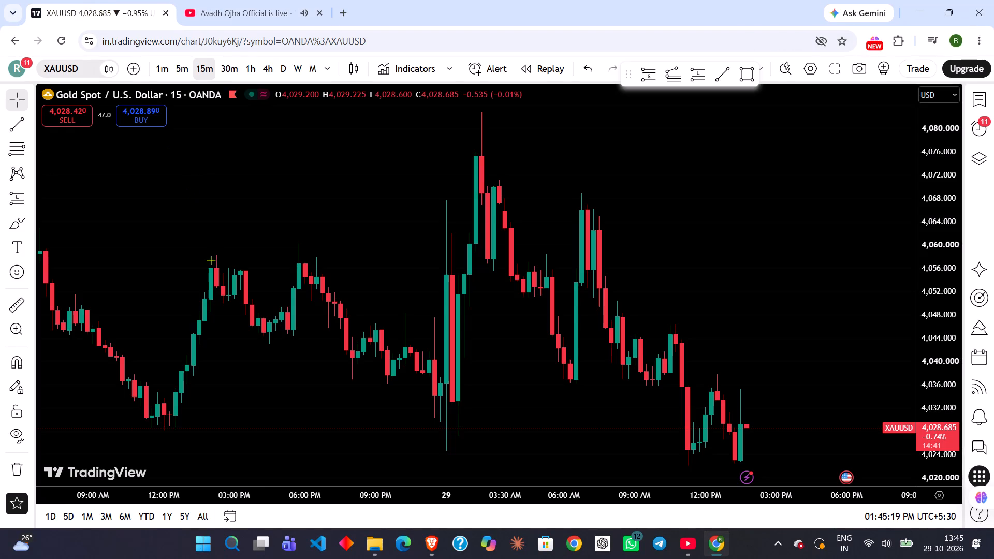
scroll(216, 283, down, 2)
scroll(255, 380, down, 2)
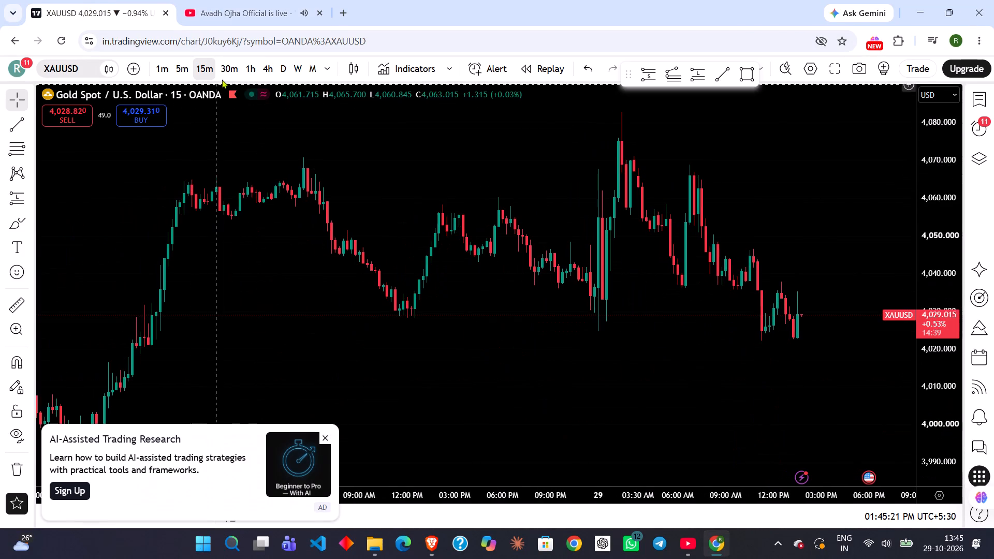
click(251, 69)
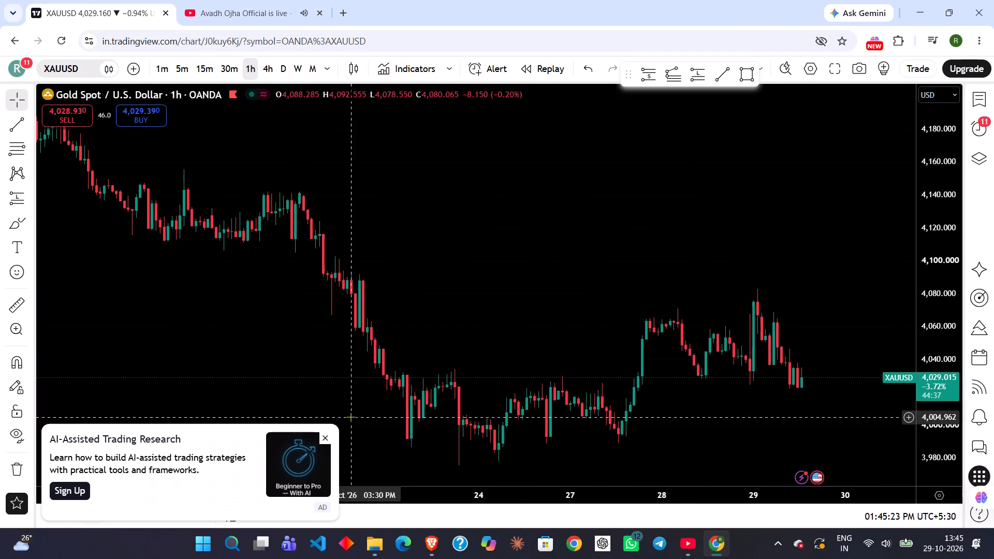
click(324, 437)
scroll(369, 325, up, 1)
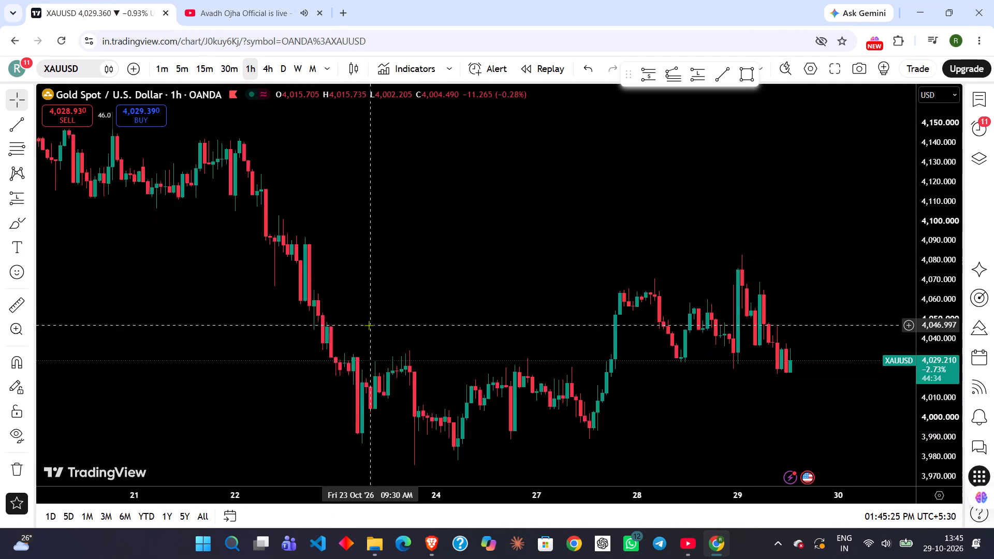
scroll(369, 325, up, 1)
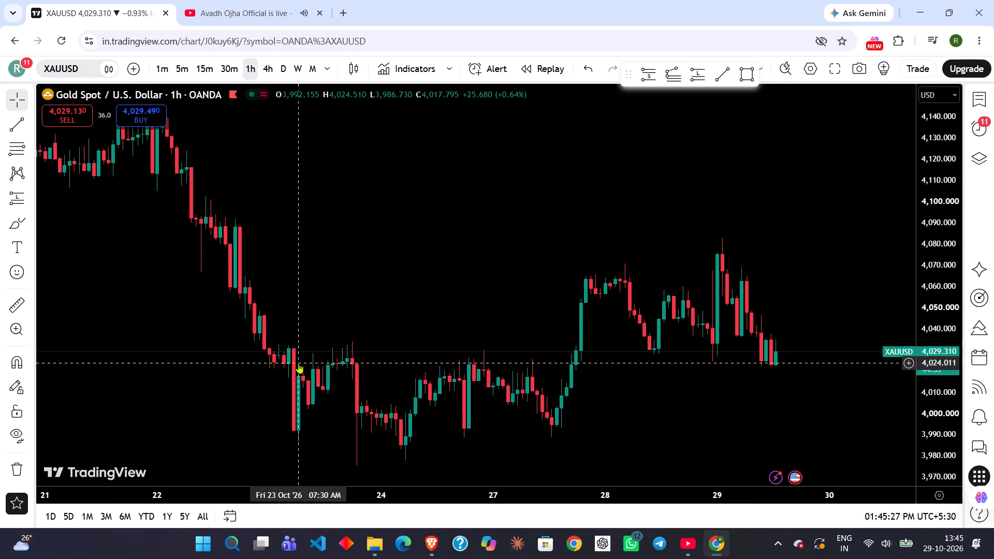
scroll(298, 363, up, 1)
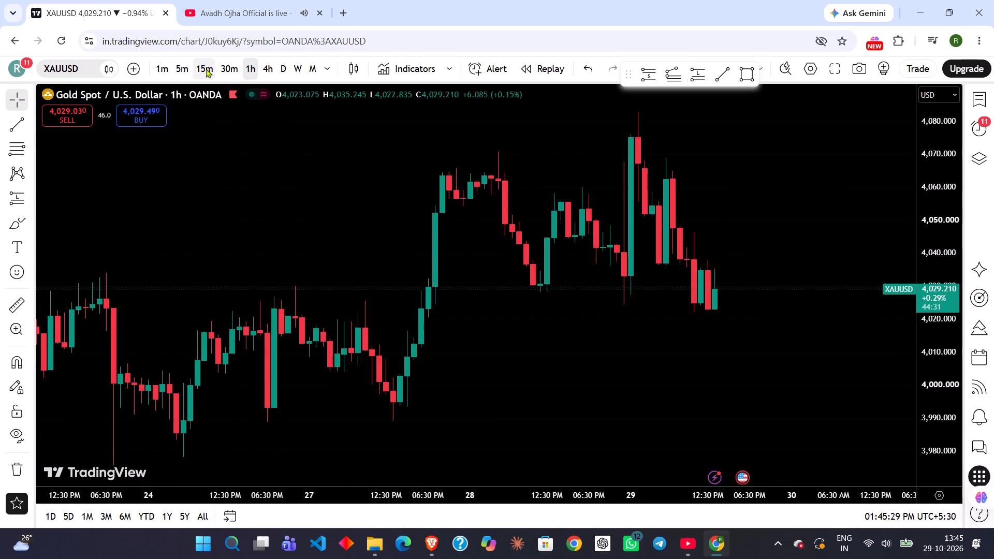
On the 15-minute chart, draw a rectangle zone from about 4,023.2 to 4,020.8, spanning 27 Oct 6:00 PM to 29 Oct 3:45 PM.
click(206, 68)
scroll(267, 317, down, 2)
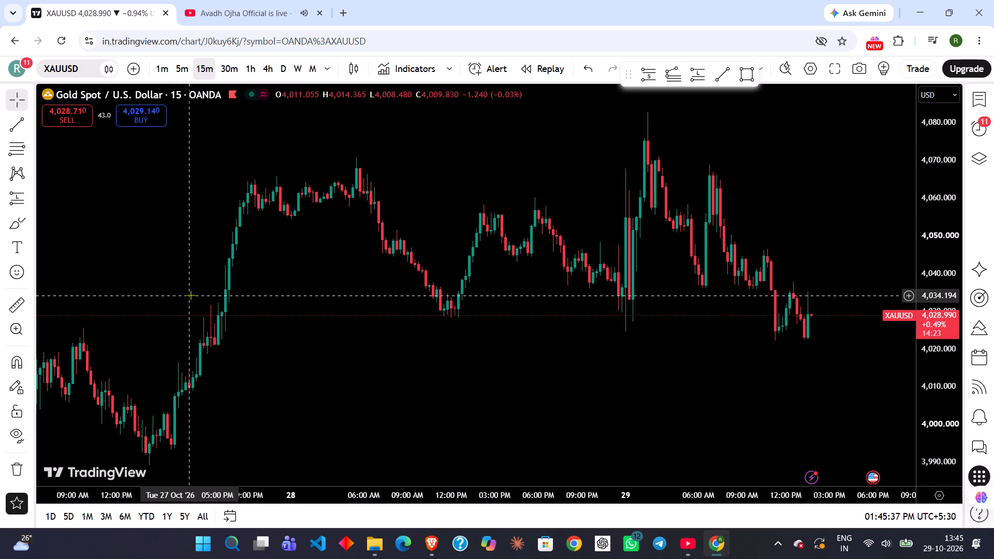
scroll(191, 295, up, 3)
scroll(148, 197, up, 1)
scroll(185, 273, down, 3)
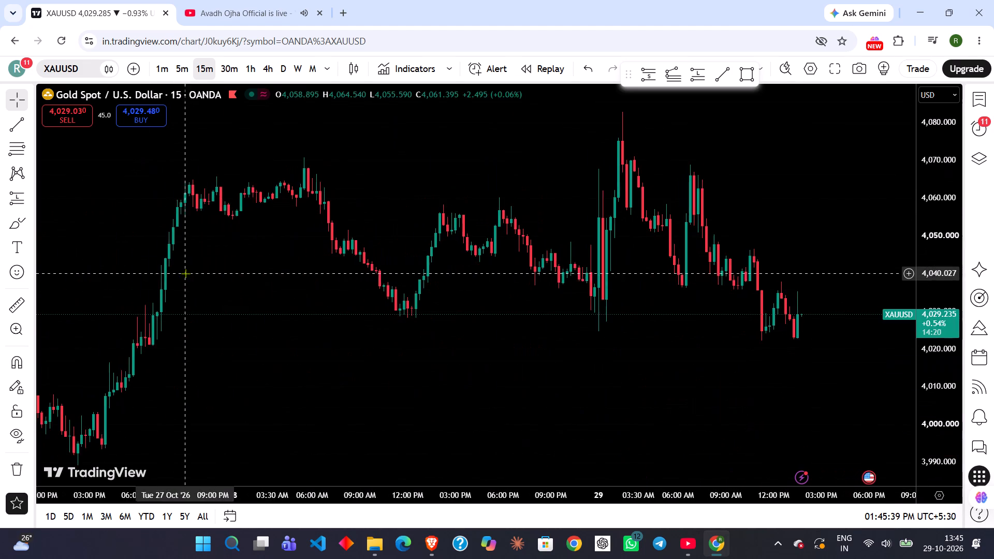
click(28, 225)
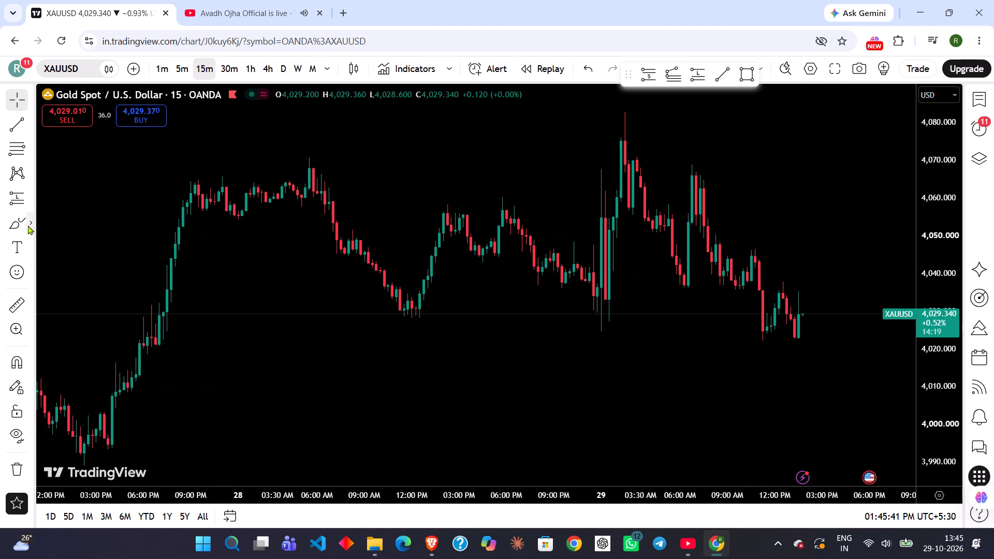
click(67, 294)
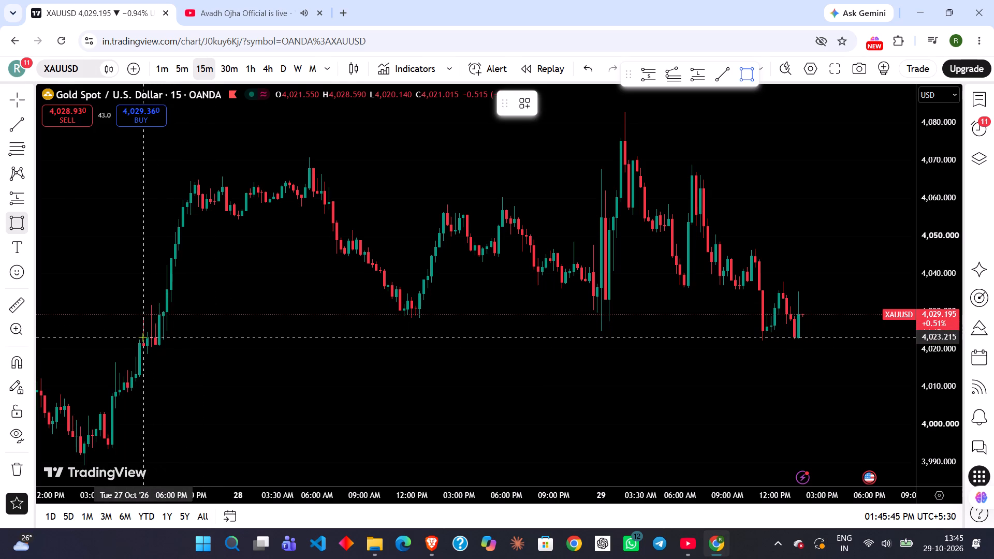
drag(143, 337, 185, 363)
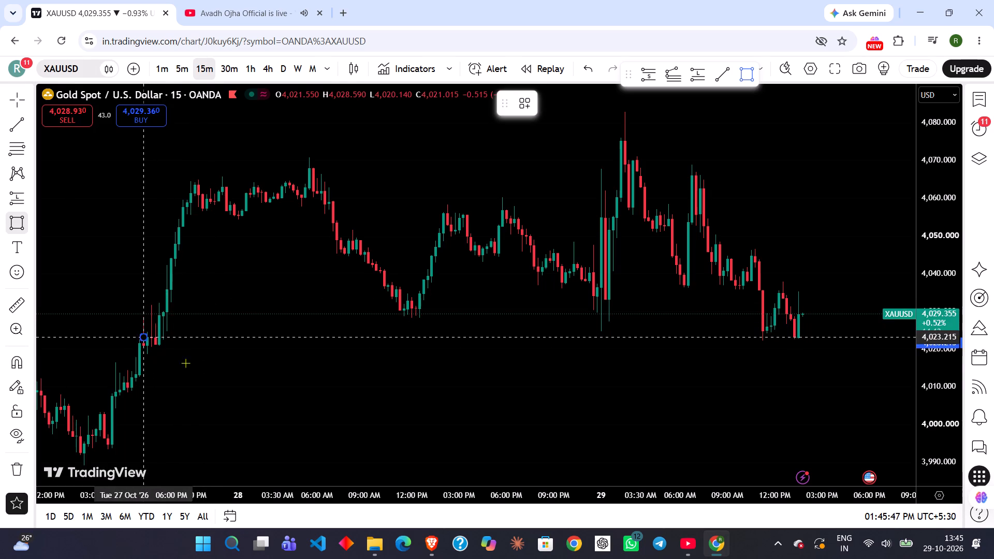
drag(185, 363, 191, 370)
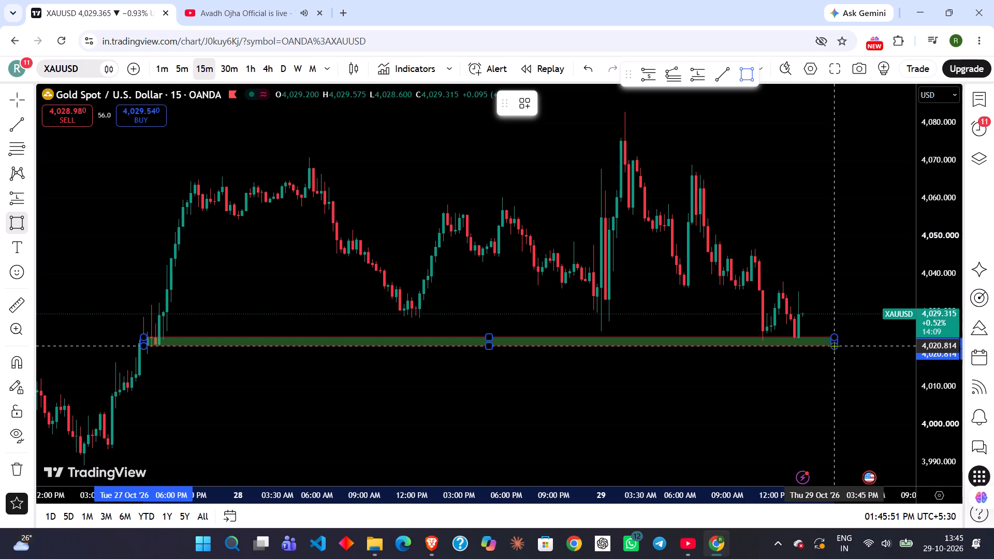
click(835, 346)
click(509, 302)
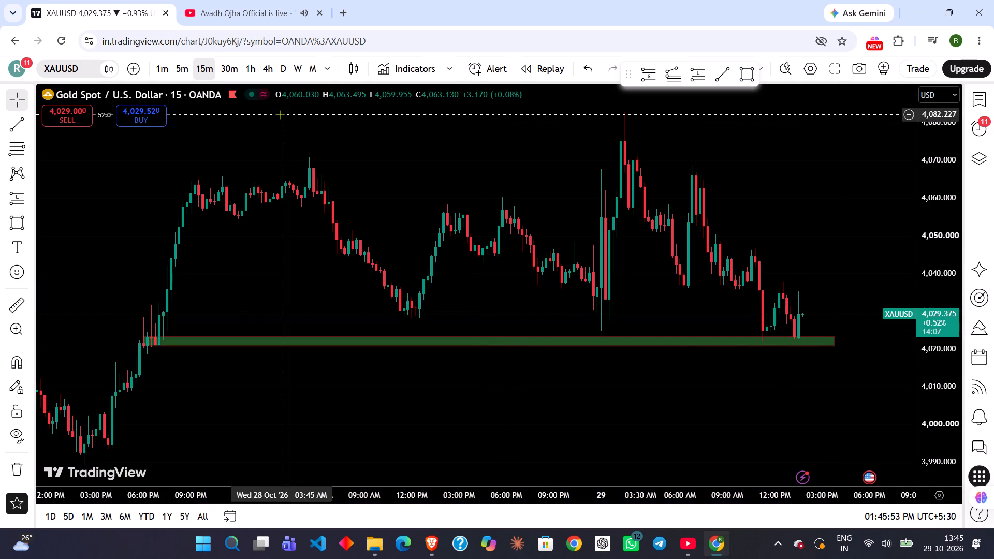
Examine how price behaves around the rectangle zone on the 5-minute and 1-minute charts.
click(174, 69)
scroll(244, 215, up, 1)
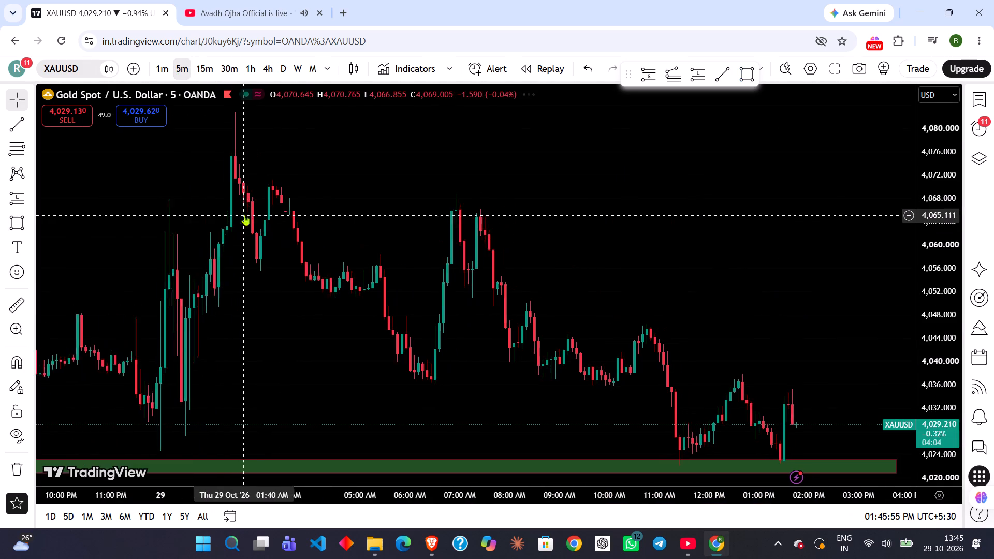
scroll(244, 215, up, 1)
click(159, 70)
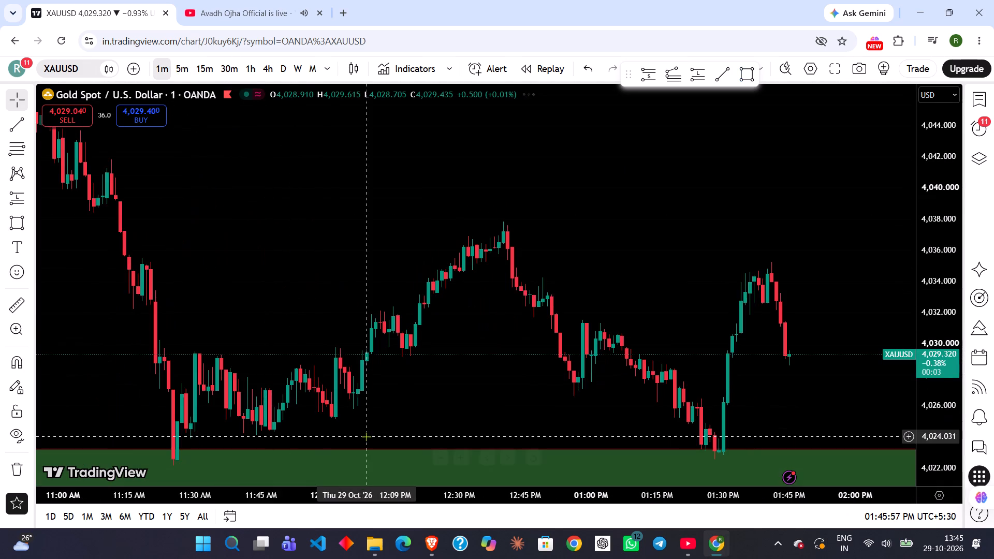
scroll(366, 436, up, 2)
scroll(312, 417, up, 1)
scroll(275, 437, down, 3)
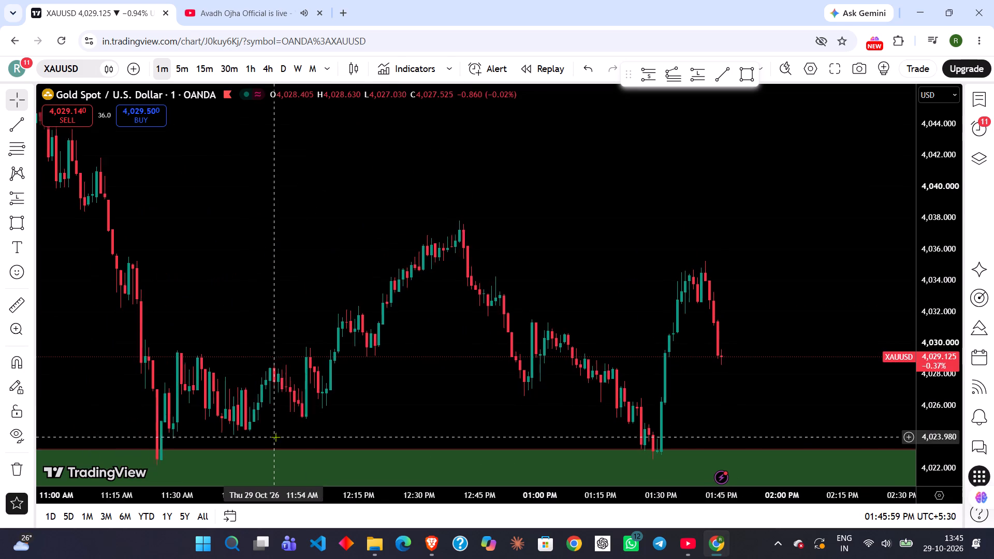
click(243, 452)
scroll(243, 452, down, 2)
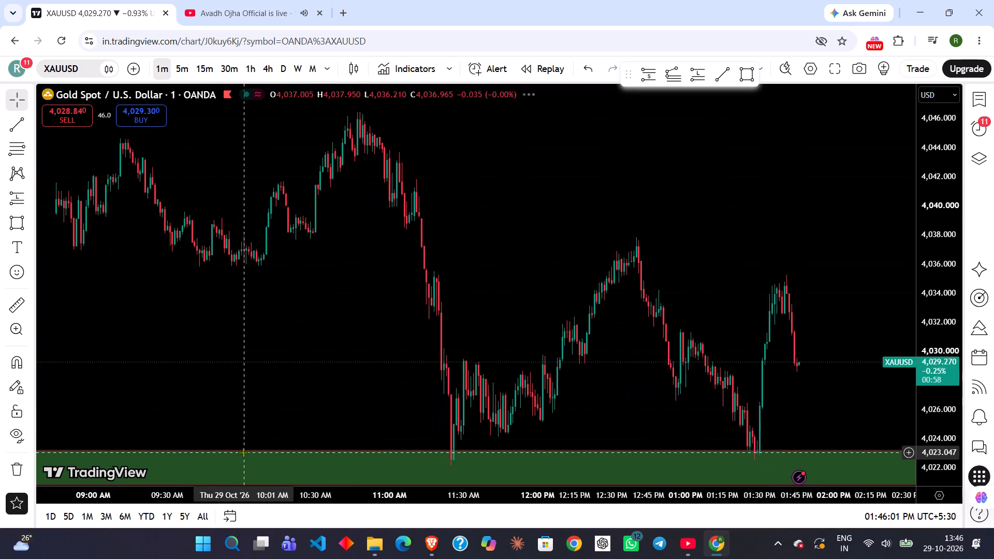
Compare the recent price swings above the zone on the 5-minute and 1-minute charts again.
click(186, 72)
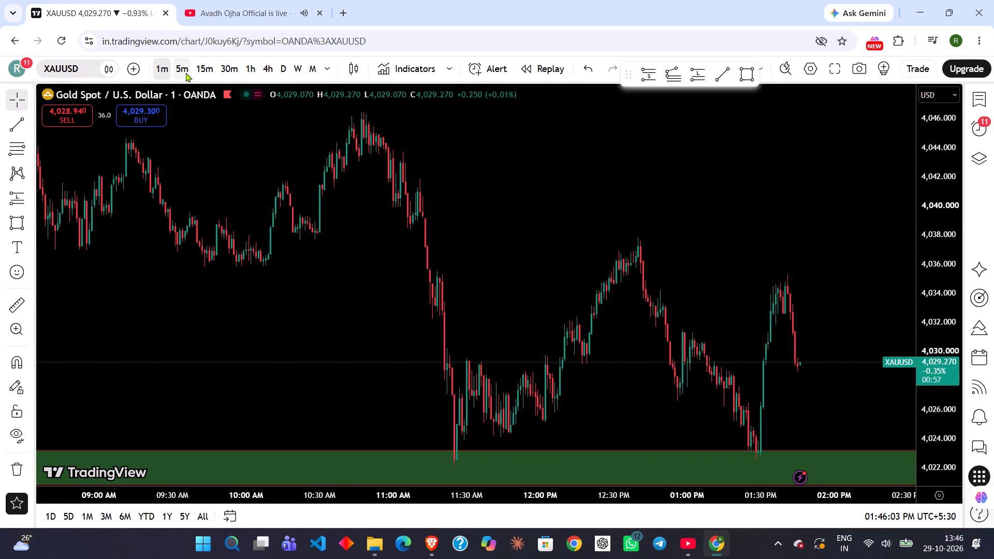
scroll(240, 322, up, 3)
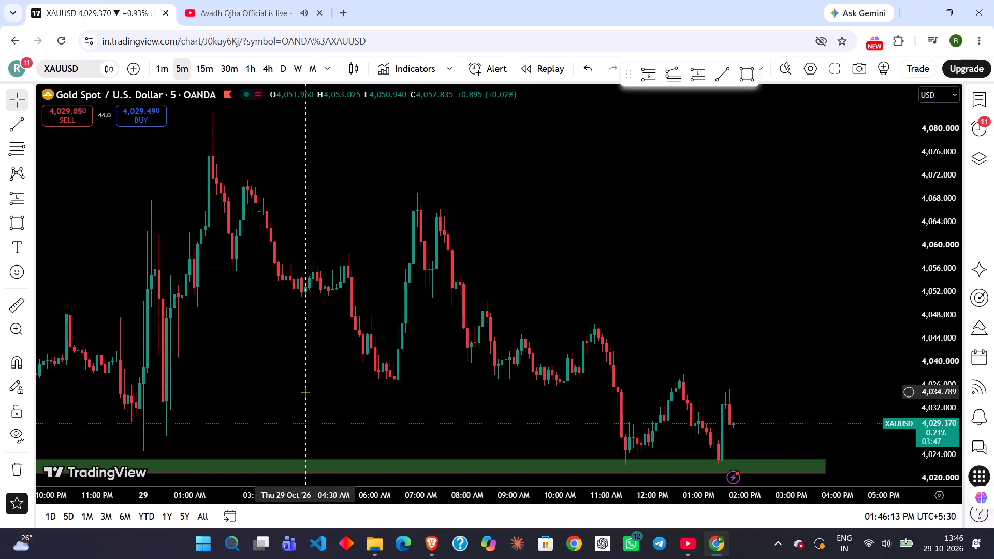
click(166, 71)
scroll(285, 288, up, 1)
scroll(352, 354, up, 1)
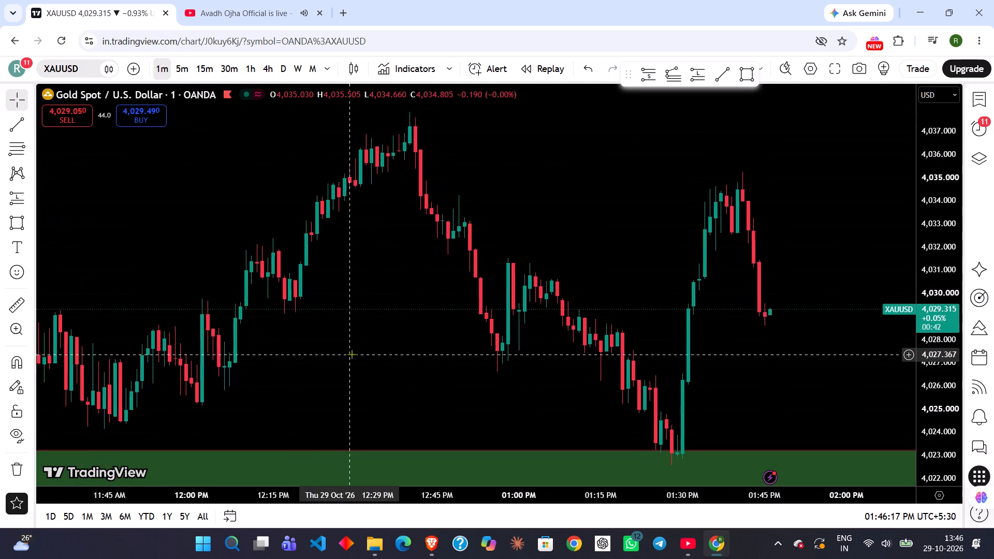
scroll(253, 272, up, 2)
scroll(272, 307, down, 2)
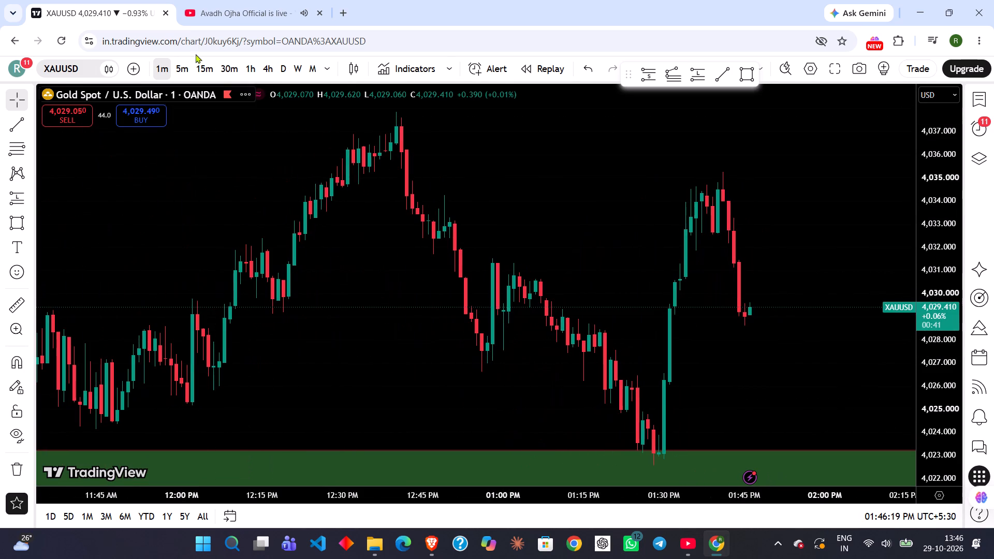
Review the zone on the 5-minute timeframe and return the XAUUSD chart to the 15-minute timeframe.
click(183, 64)
scroll(282, 282, down, 2)
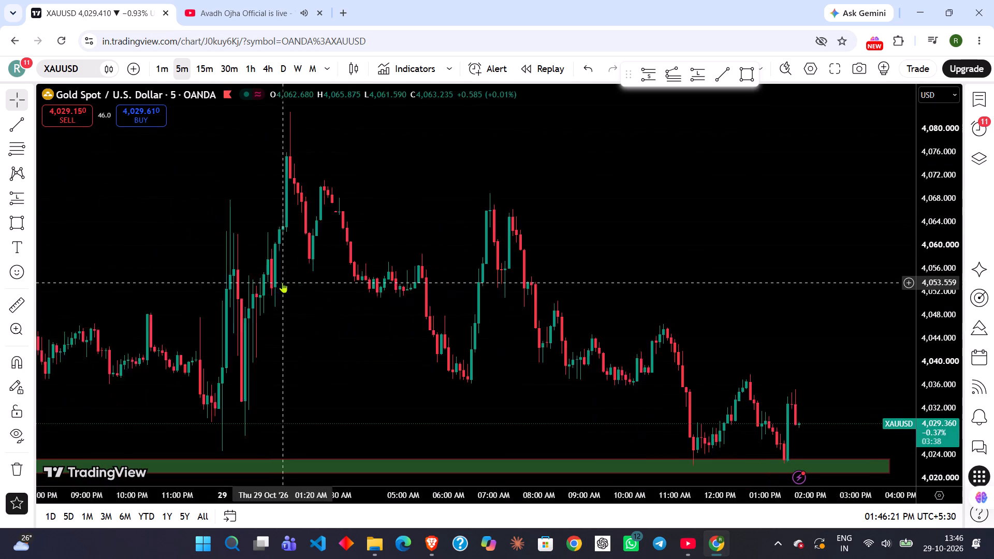
click(210, 72)
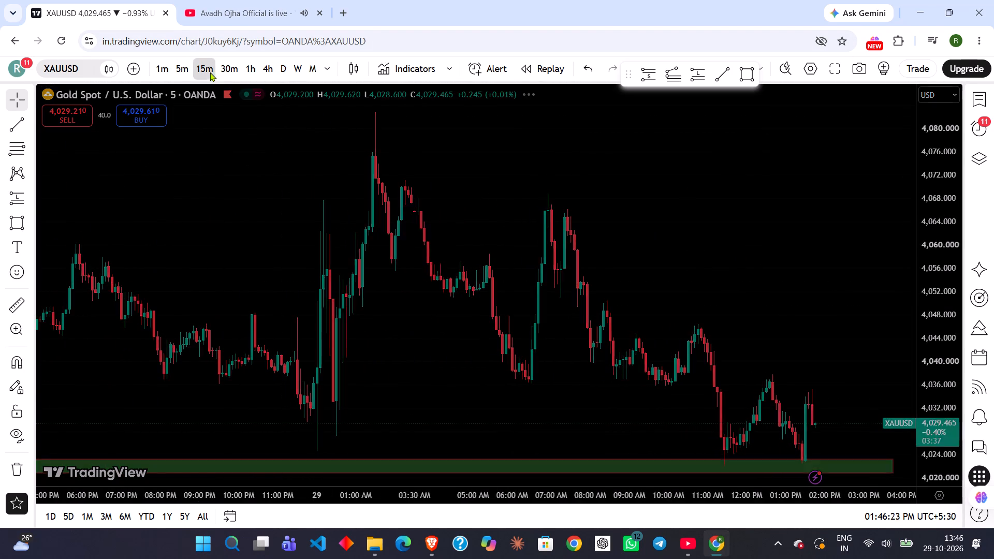
scroll(310, 293, up, 2)
scroll(337, 361, down, 3)
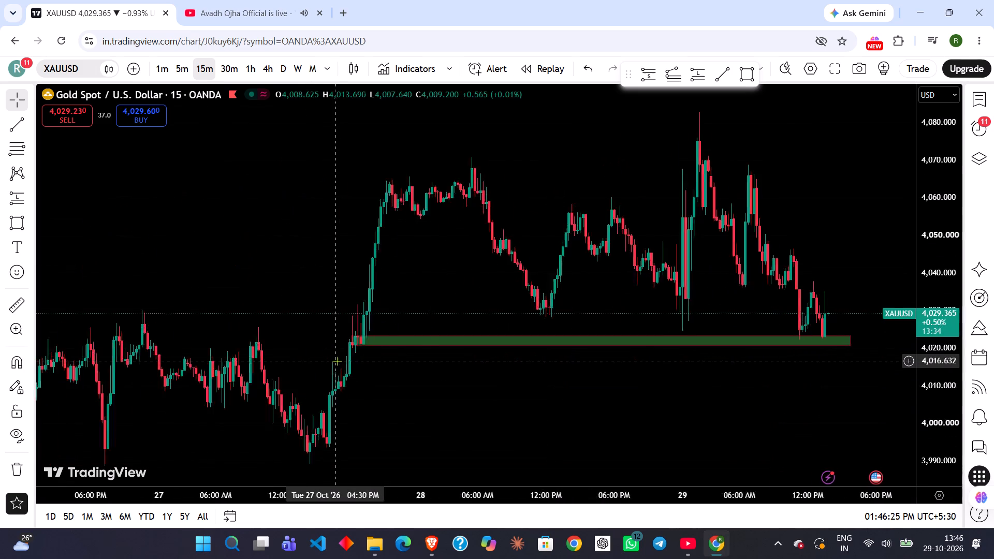
scroll(337, 361, up, 3)
Switch back to the YouTube video.
click(275, 0)
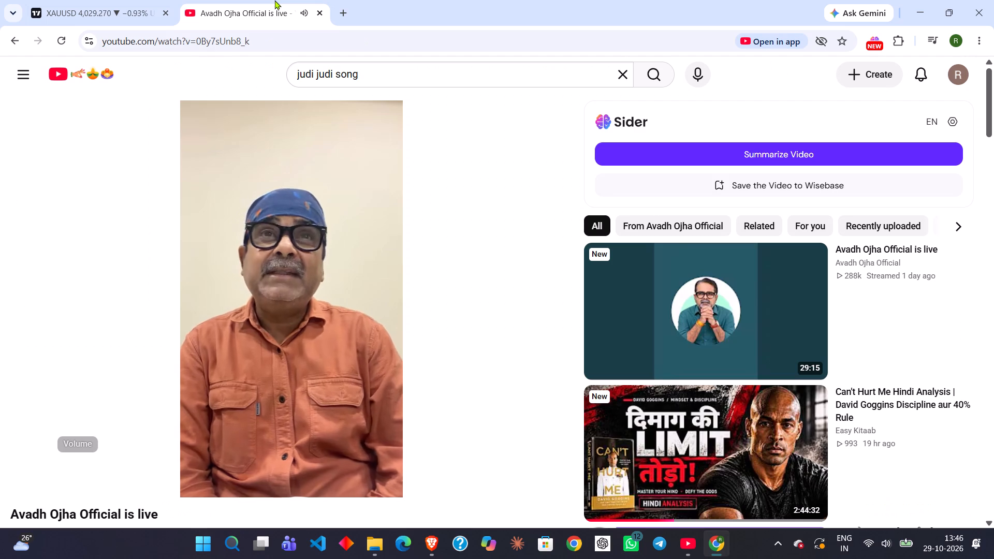
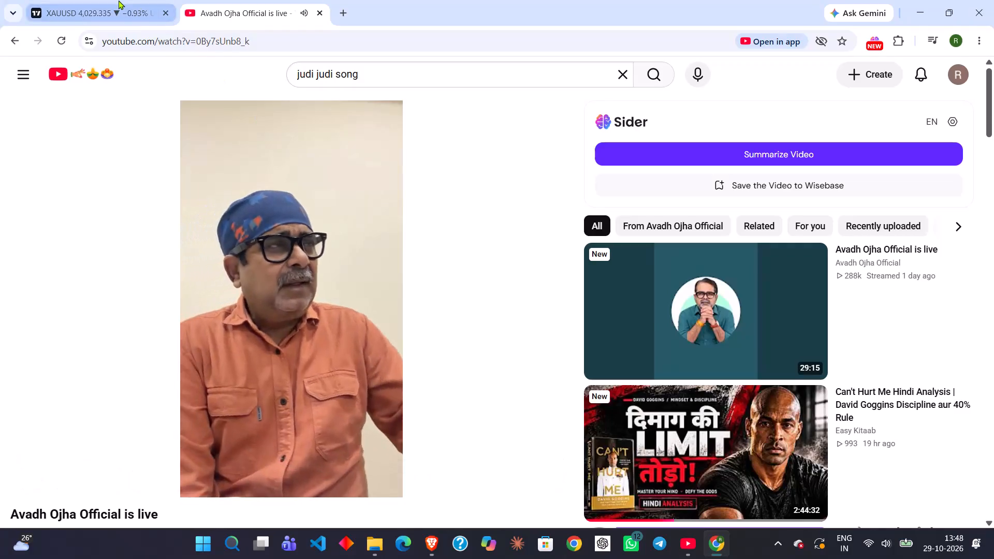
Switch to the XAUUSD chart in TradingView and examine price around the green rectangle zone on the 1-hour timeframe.
click(119, 0)
scroll(310, 325, up, 1)
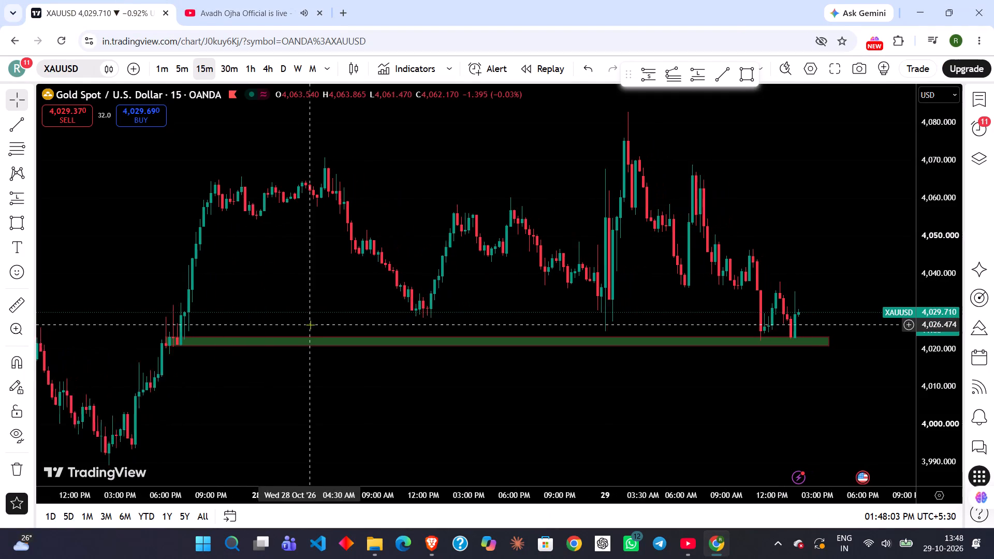
click(250, 74)
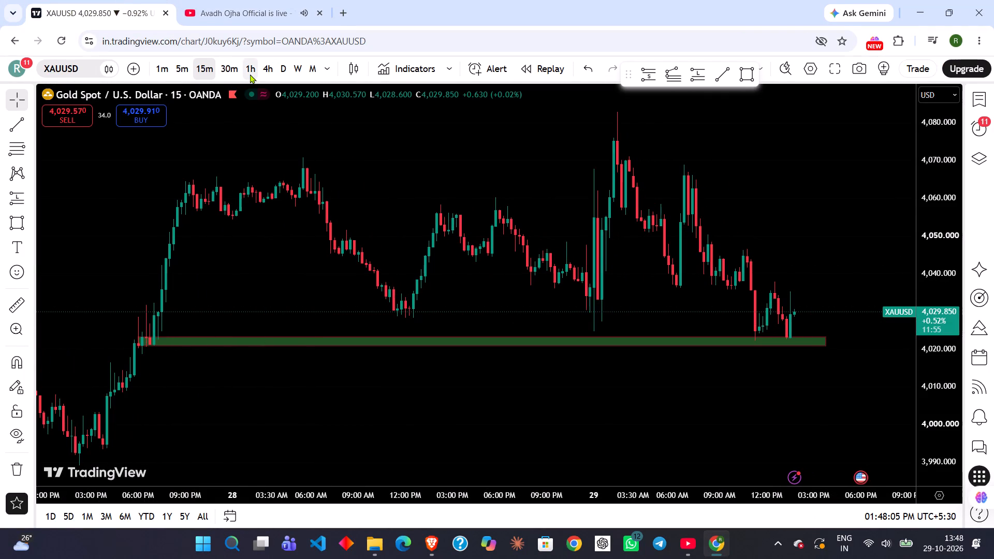
scroll(261, 314, up, 3)
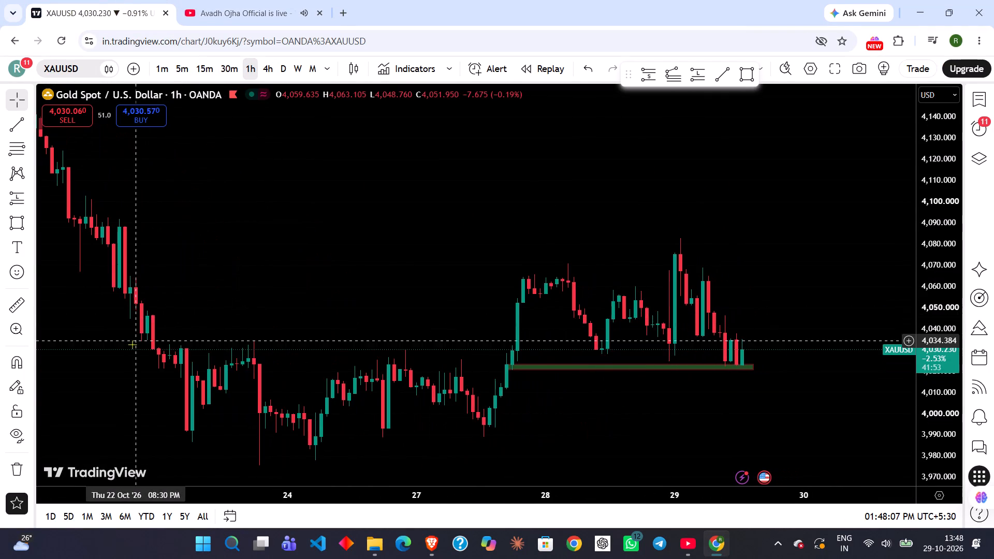
scroll(132, 344, up, 2)
scroll(68, 340, up, 1)
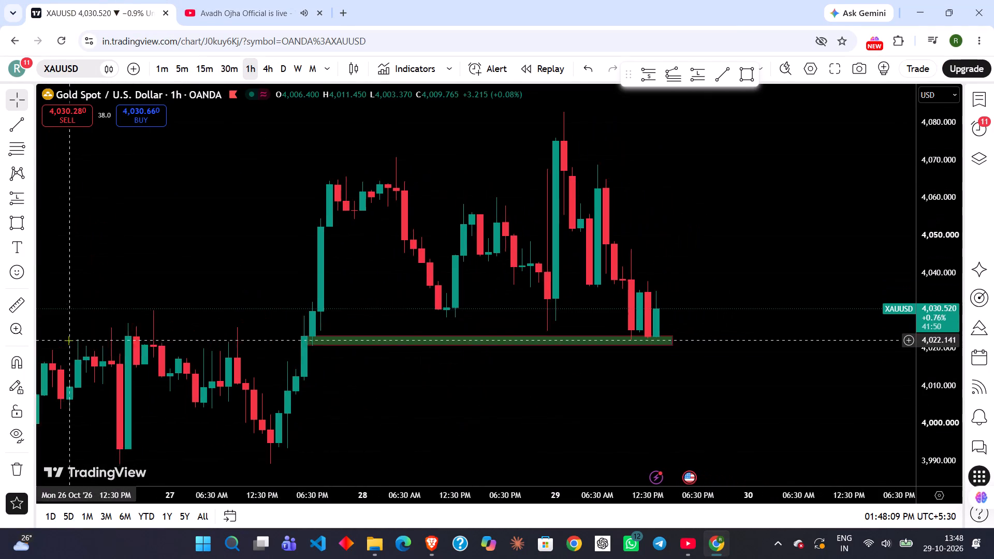
scroll(134, 200, down, 2)
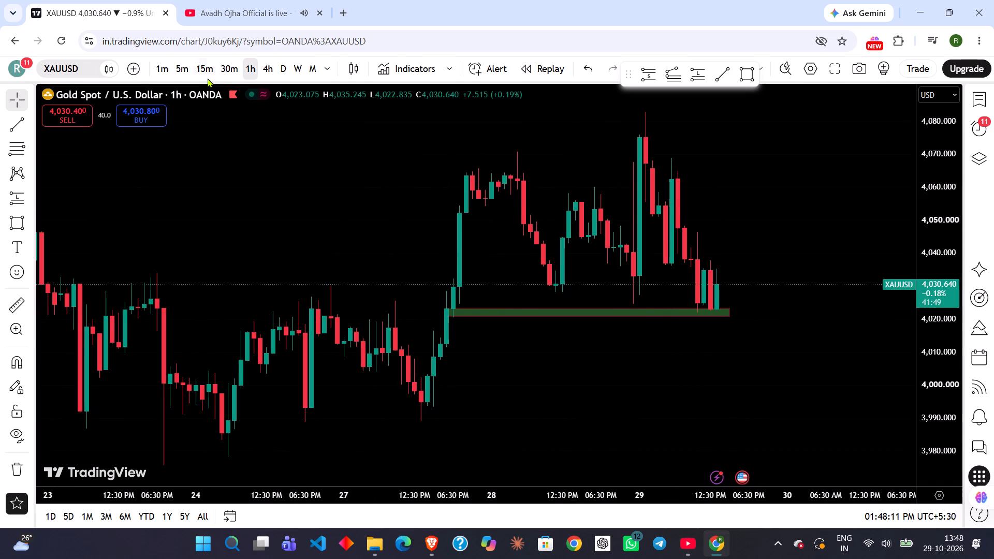
scroll(226, 284, down, 1)
scroll(220, 329, up, 1)
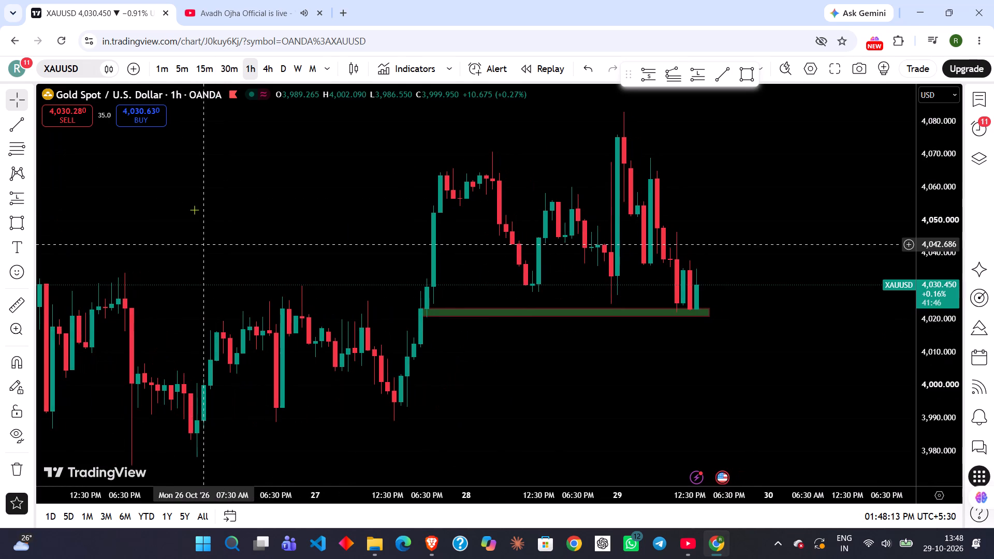
scroll(215, 346, left, 1)
scroll(138, 385, up, 1)
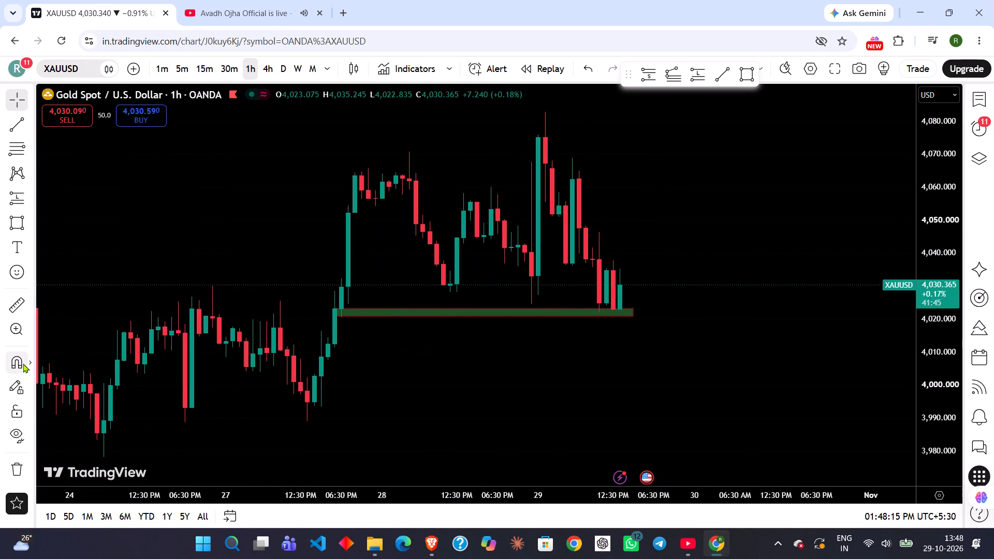
Return the XAUUSD chart to the 15-minute timeframe and examine the price swings above the green zone.
click(203, 68)
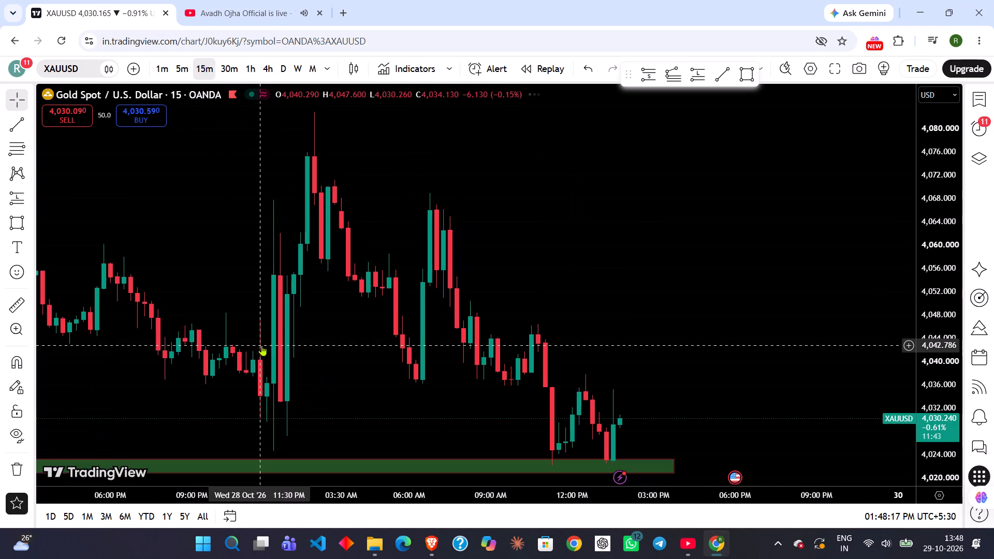
scroll(261, 345, up, 2)
scroll(191, 335, up, 1)
scroll(191, 335, down, 5)
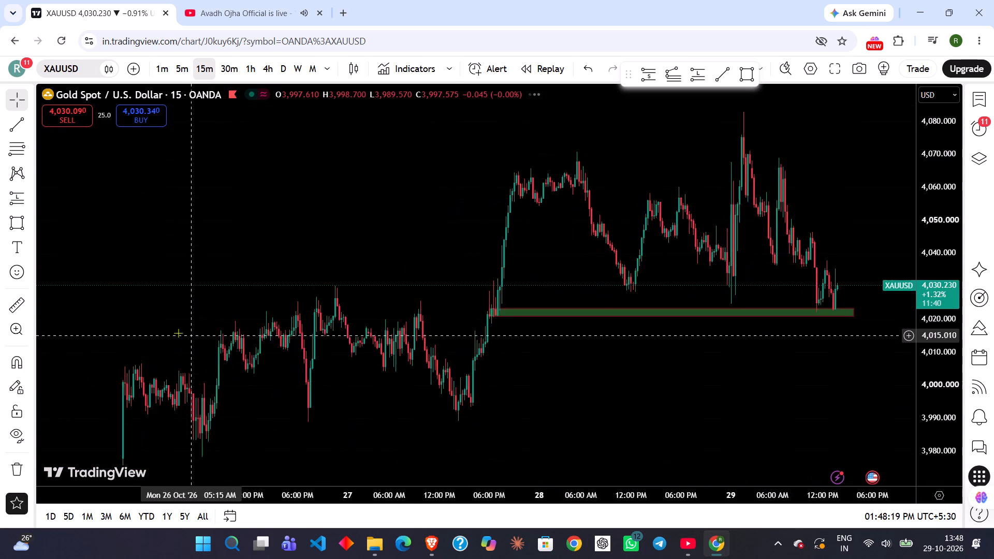
scroll(173, 331, up, 2)
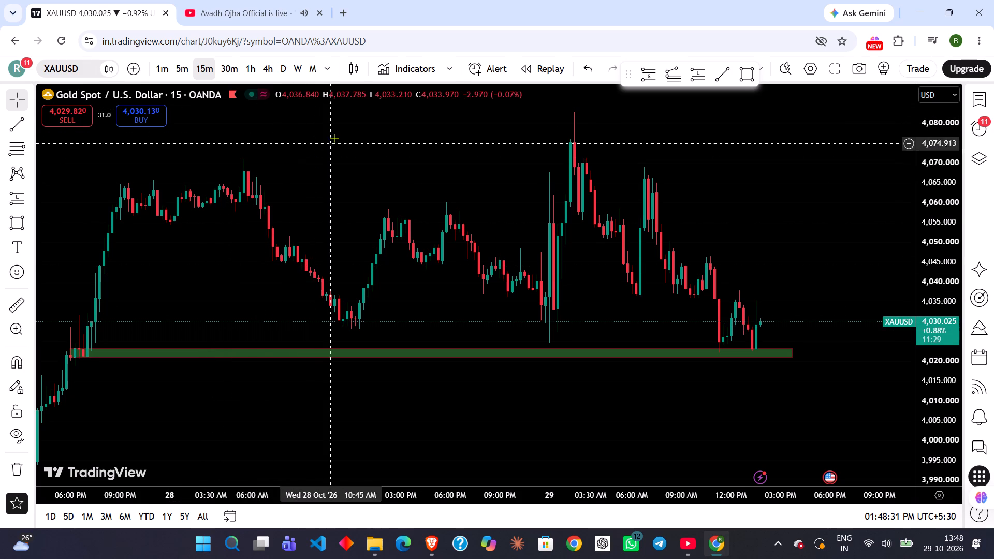
scroll(334, 138, up, 1)
Switch back to the YouTube video.
click(264, 0)
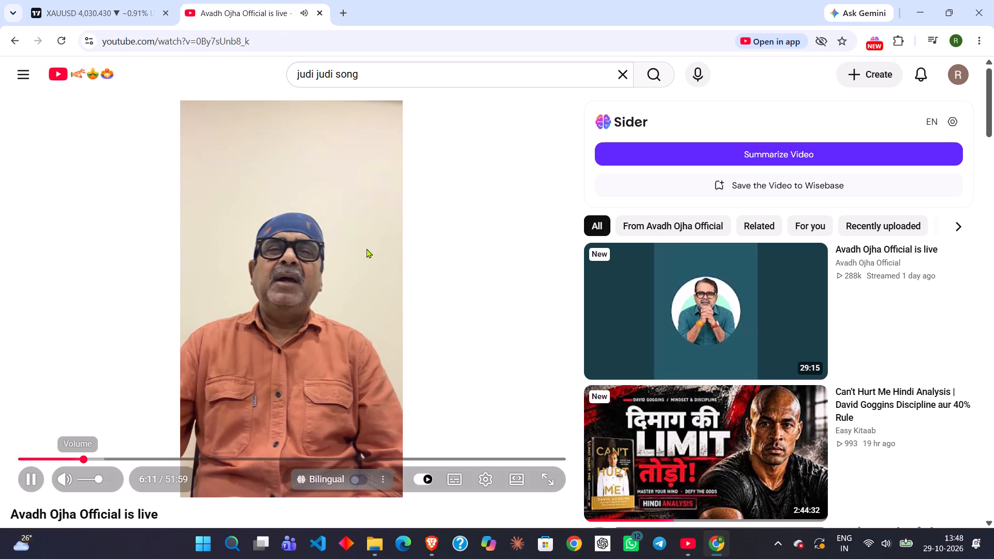
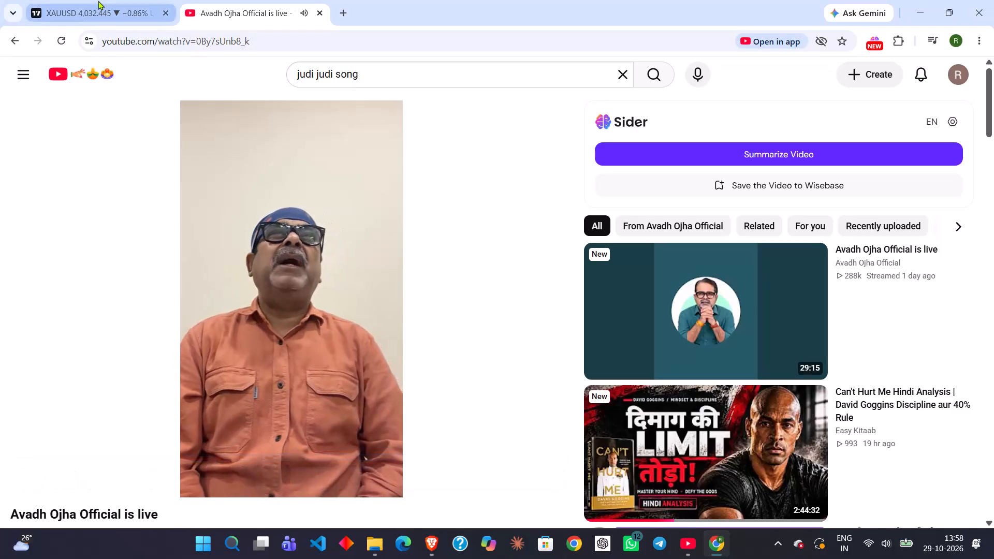
Switch to the XAUUSD chart in TradingView, dismiss the advertisement and examine the recent 15-minute candles above the green zone.
click(98, 1)
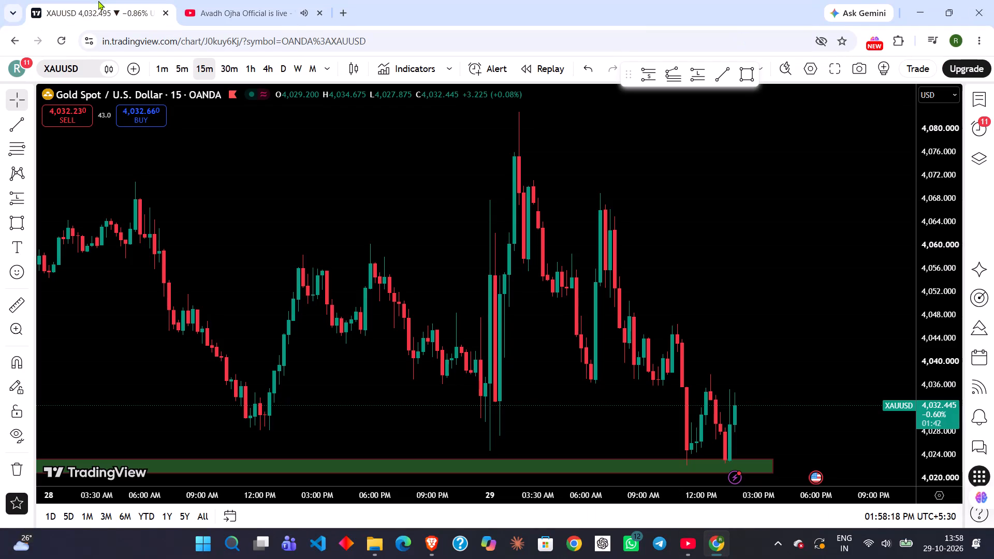
scroll(244, 154, up, 2)
scroll(286, 236, up, 2)
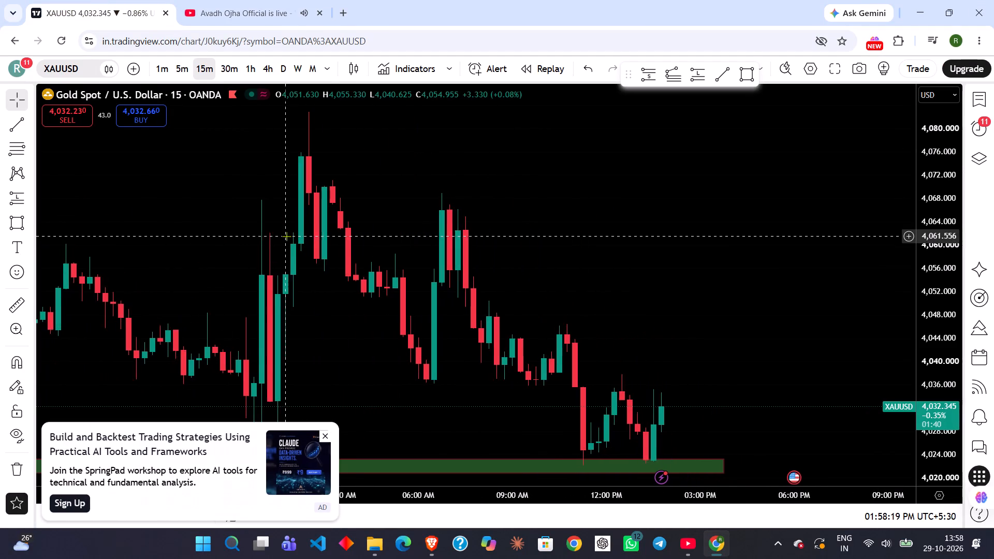
click(327, 435)
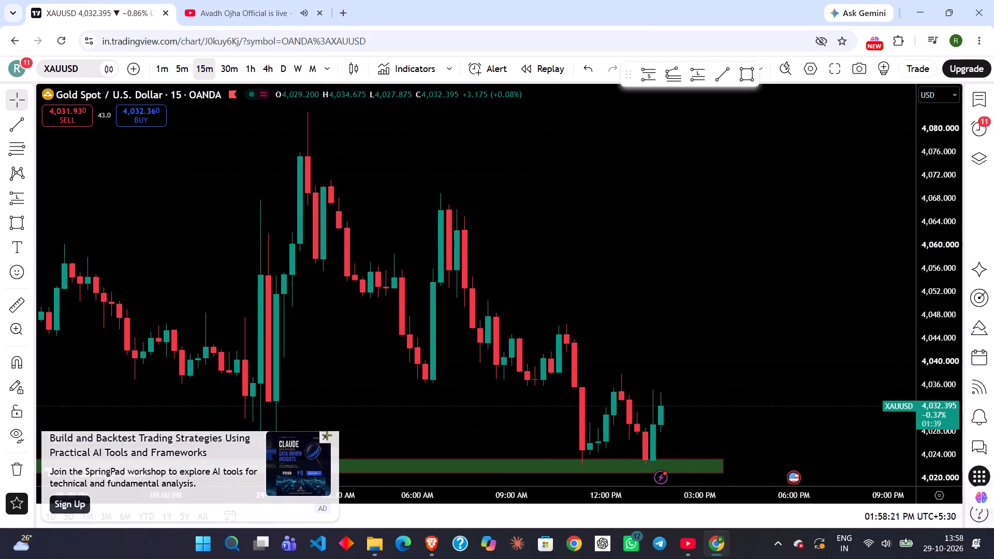
scroll(279, 253, up, 1)
Show the XAUUSD chart on the 5-minute timeframe and examine recent price action around the green zone.
click(181, 72)
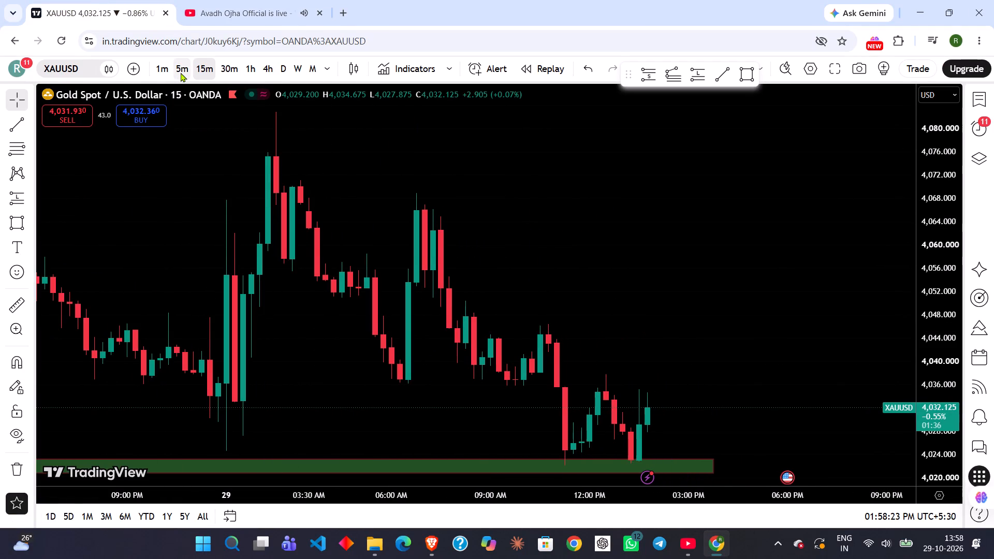
scroll(238, 214, up, 2)
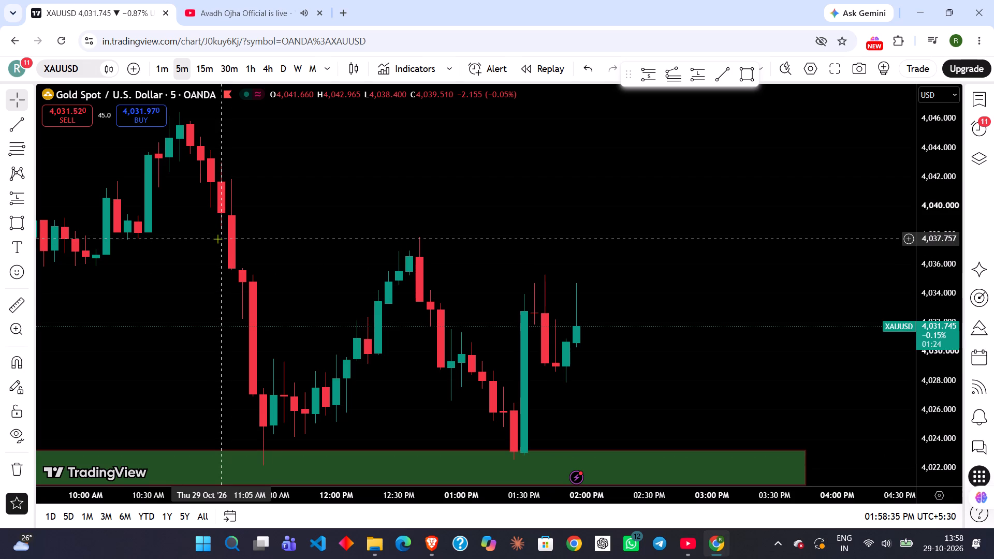
scroll(217, 230, down, 3)
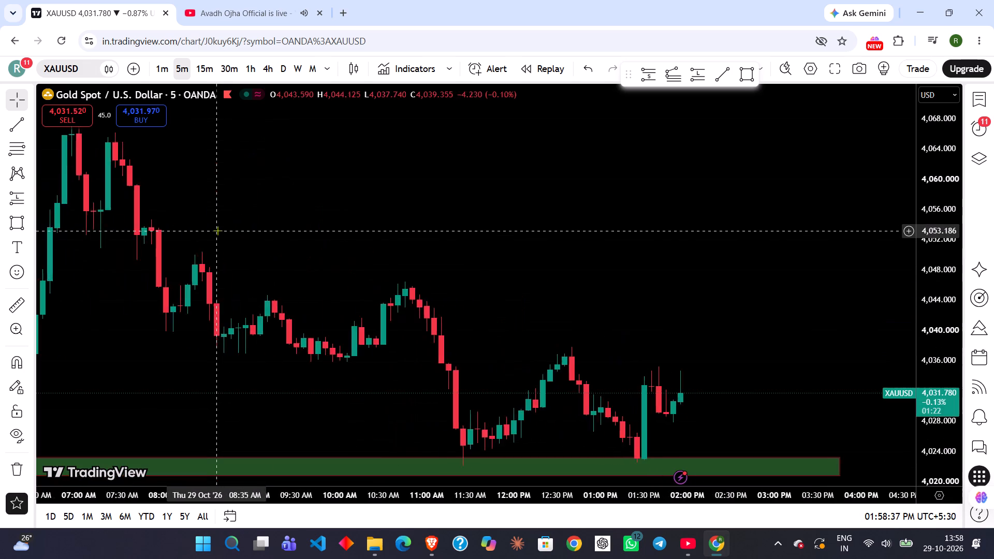
scroll(217, 230, down, 2)
scroll(243, 352, down, 1)
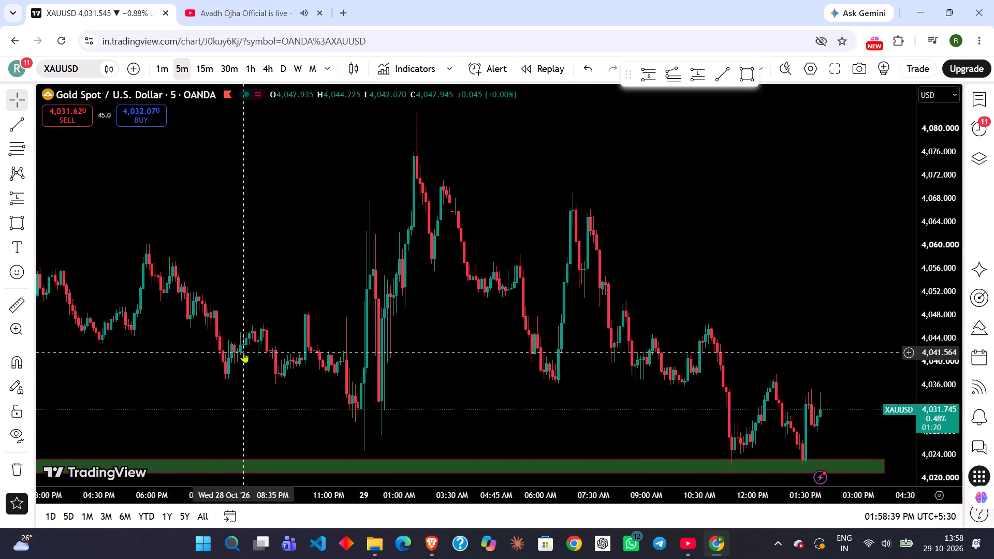
scroll(243, 352, up, 5)
scroll(243, 352, down, 3)
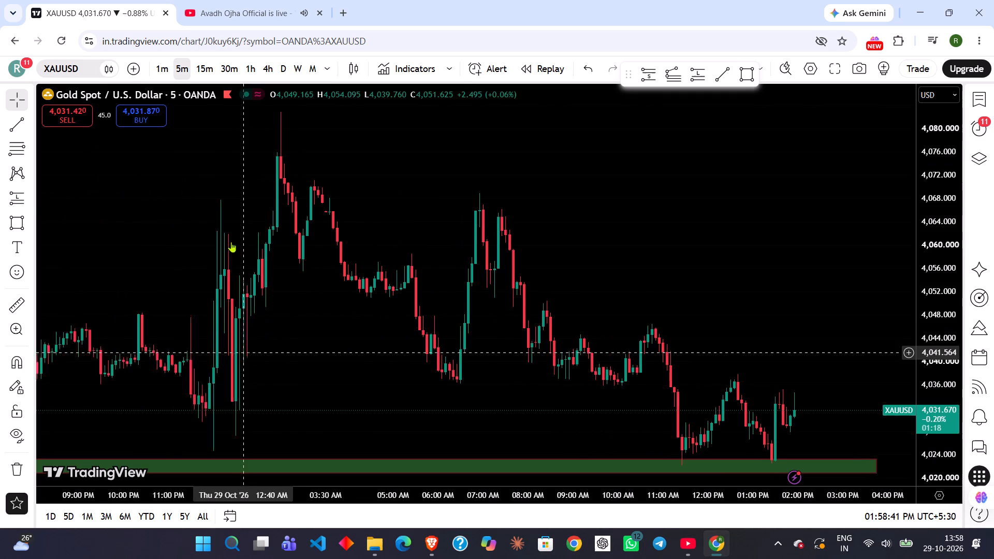
Return the chart to the 15-minute timeframe and examine earlier and recent price swings around the green zone.
click(203, 71)
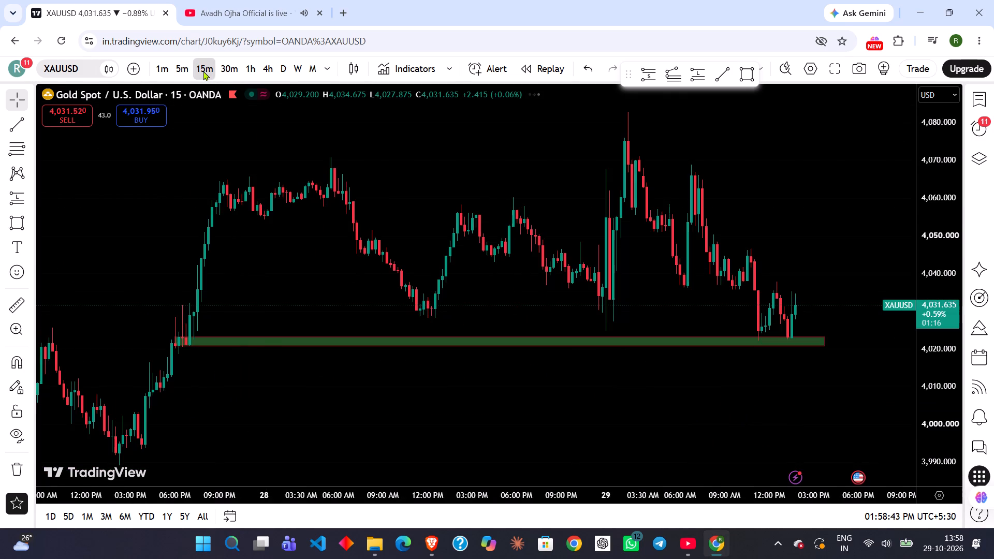
scroll(279, 264, down, 2)
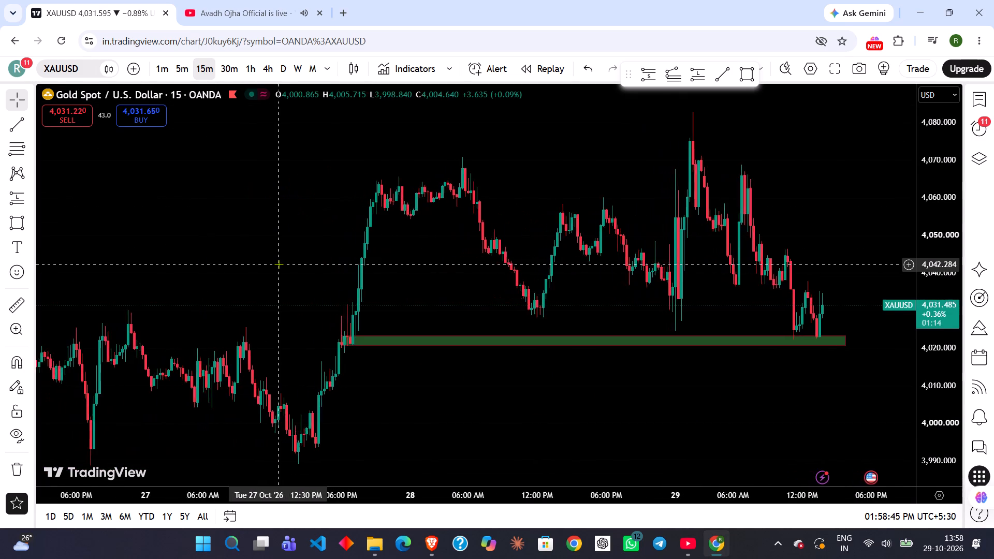
scroll(279, 264, down, 2)
scroll(342, 352, up, 3)
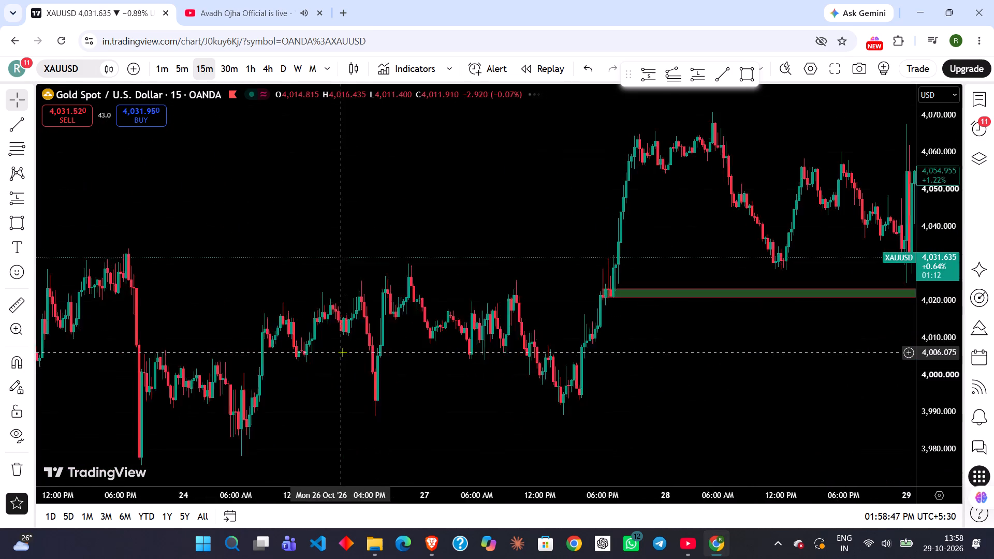
scroll(342, 352, up, 1)
scroll(342, 352, left, 5)
scroll(342, 352, up, 2)
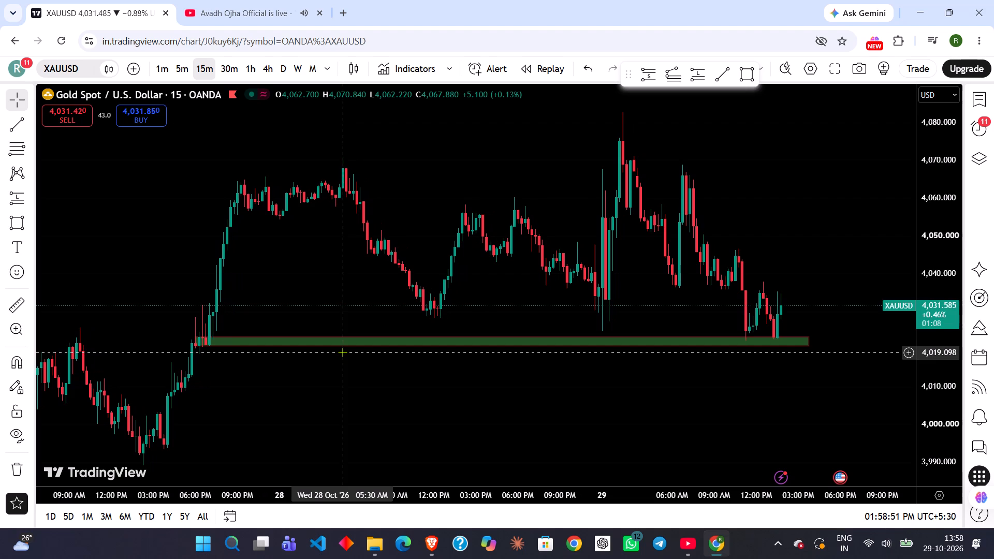
Compare price on the daily and 4-hour timeframes, ending on the 1-hour chart with the green zone in view.
click(284, 71)
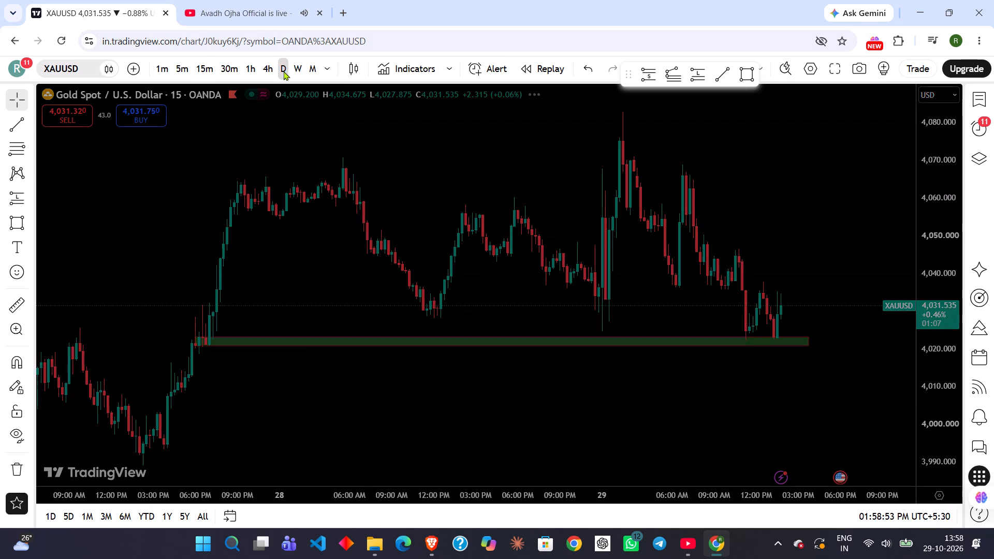
scroll(371, 300, up, 4)
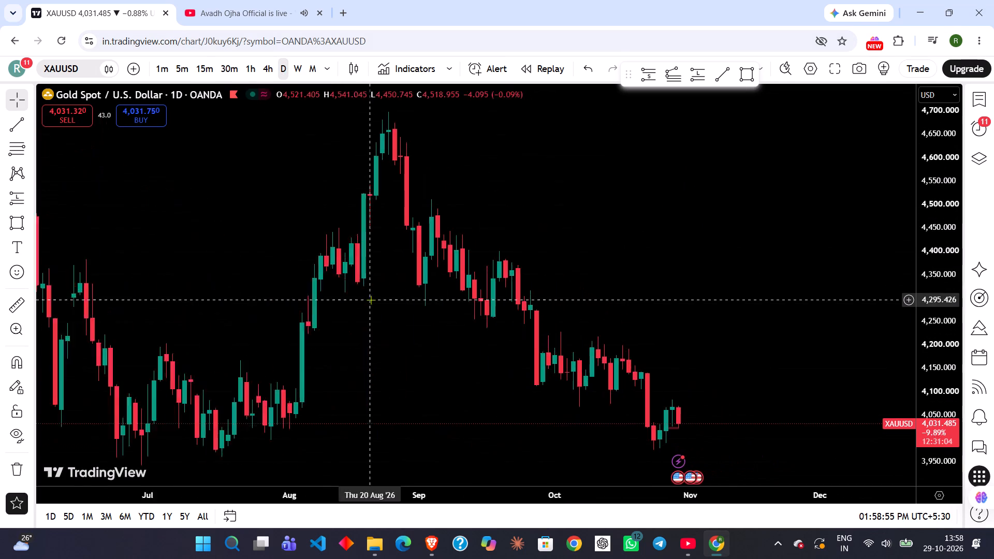
scroll(371, 300, up, 2)
click(264, 67)
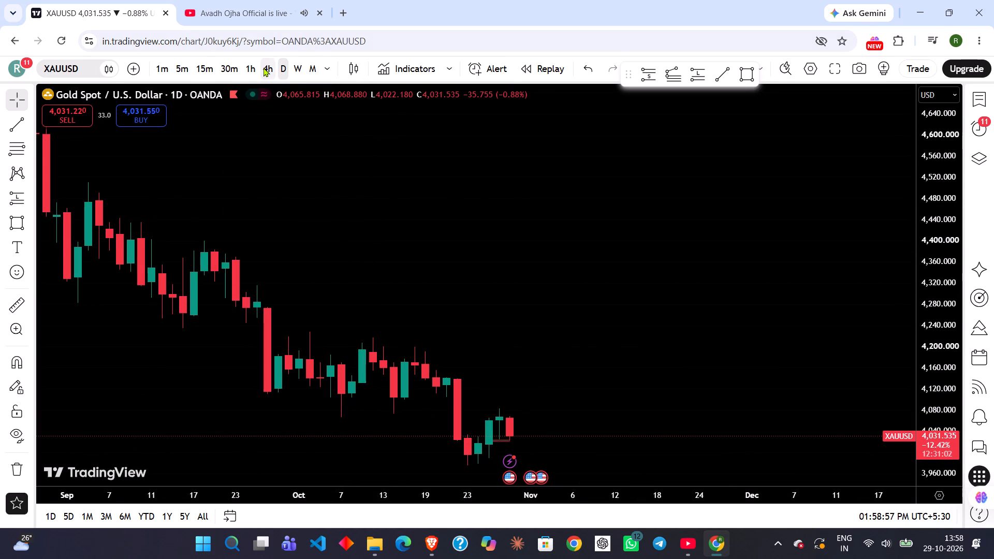
click(250, 67)
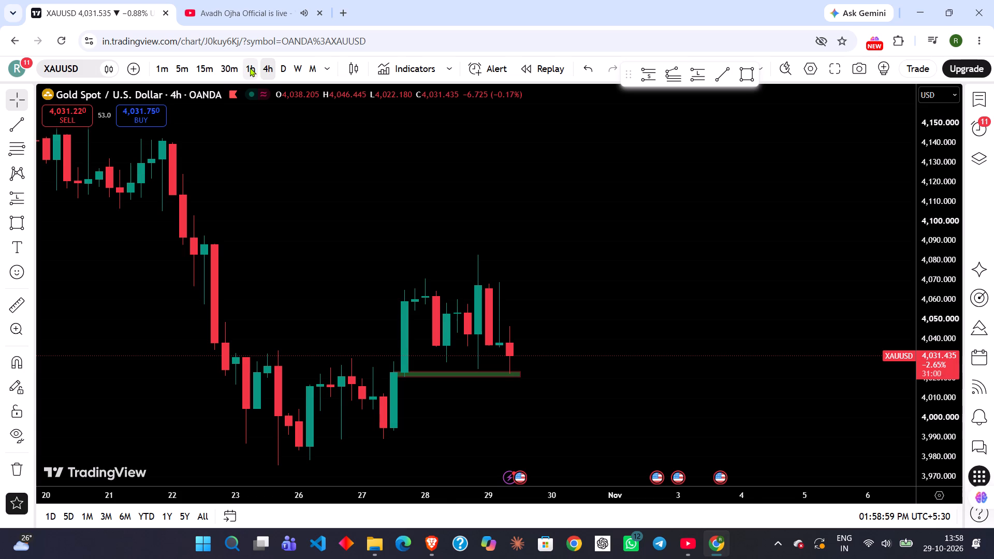
scroll(287, 209, down, 2)
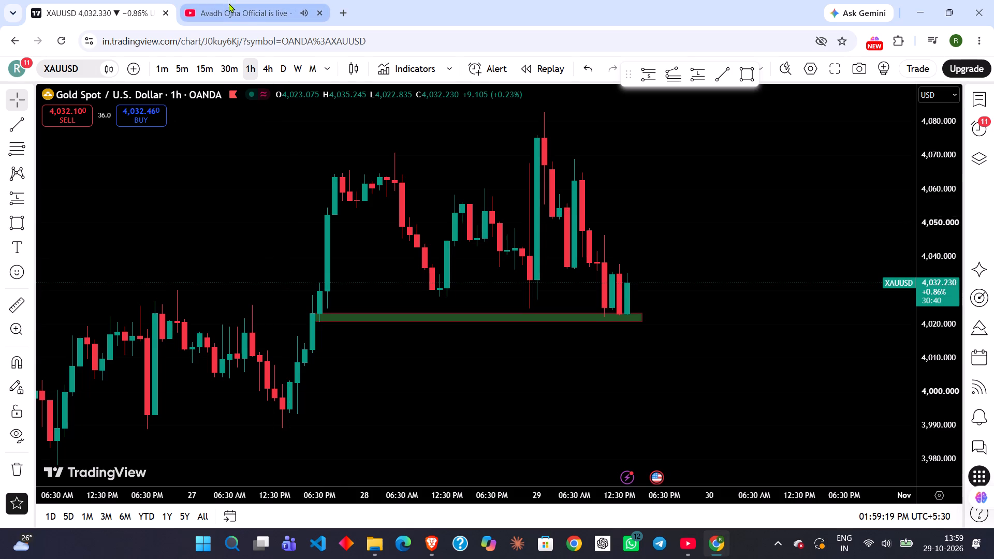
Switch to the YouTube video, pause it and resume playback.
click(248, 21)
click(314, 243)
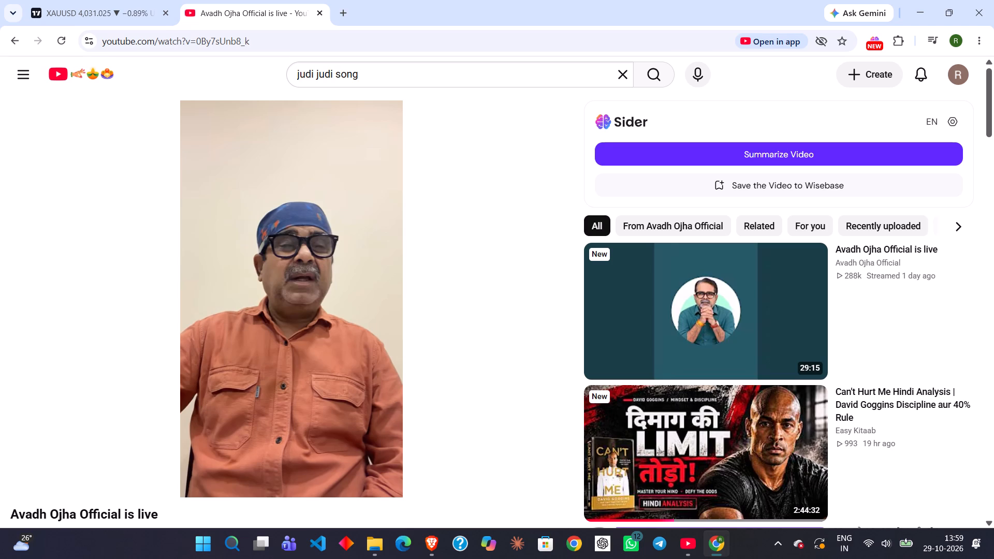
click(306, 217)
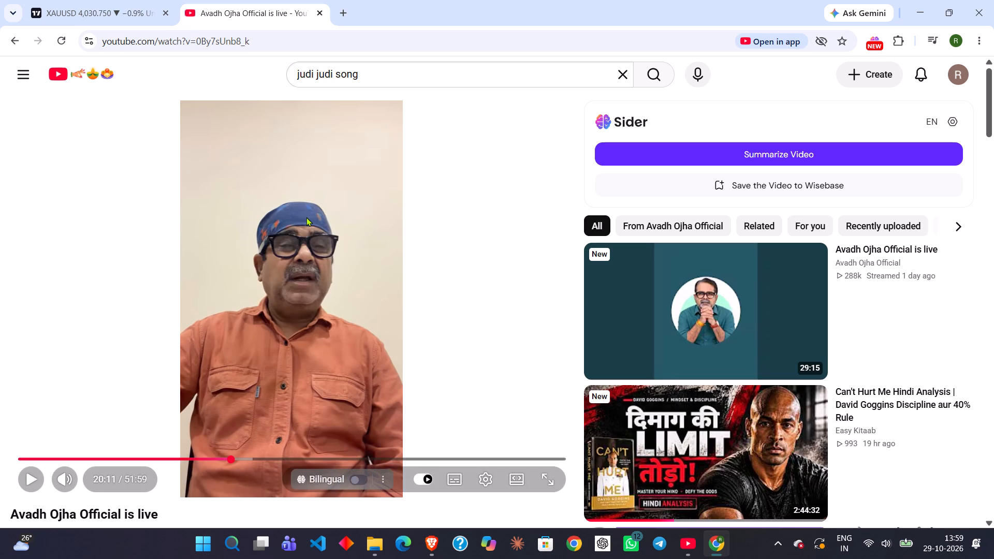
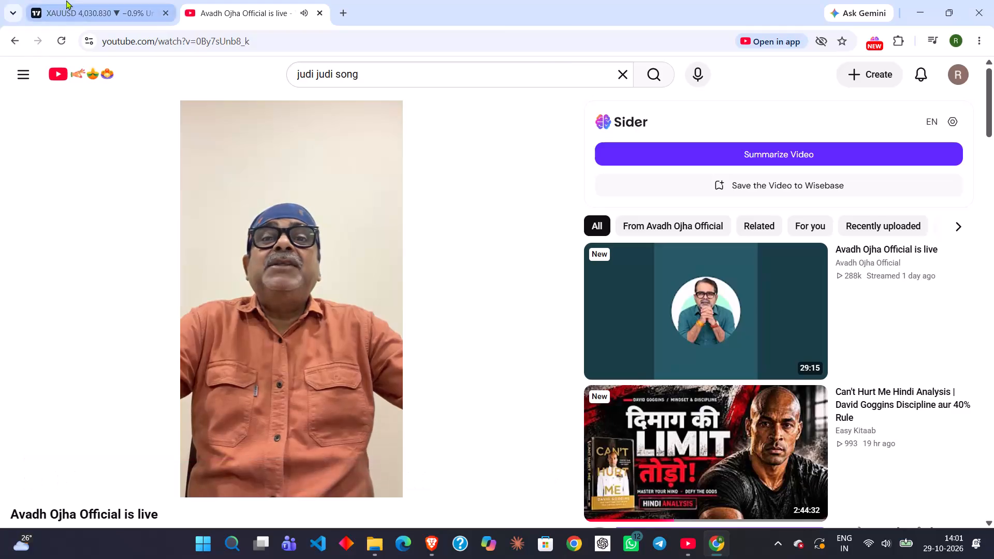
Switch back to the XAUUSD chart and compare price against the green zone on the 5-minute and 1-hour timeframes.
click(66, 0)
scroll(143, 130, up, 1)
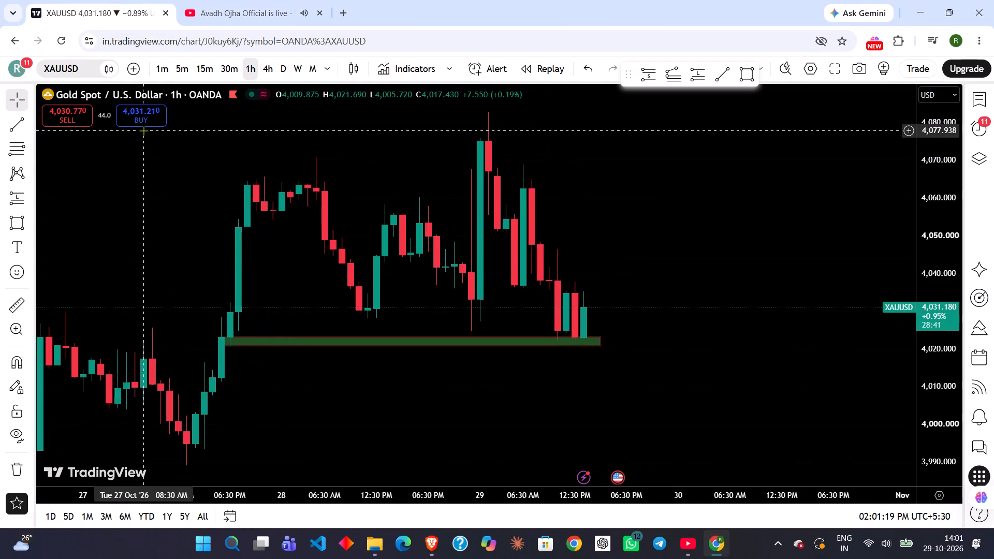
click(178, 68)
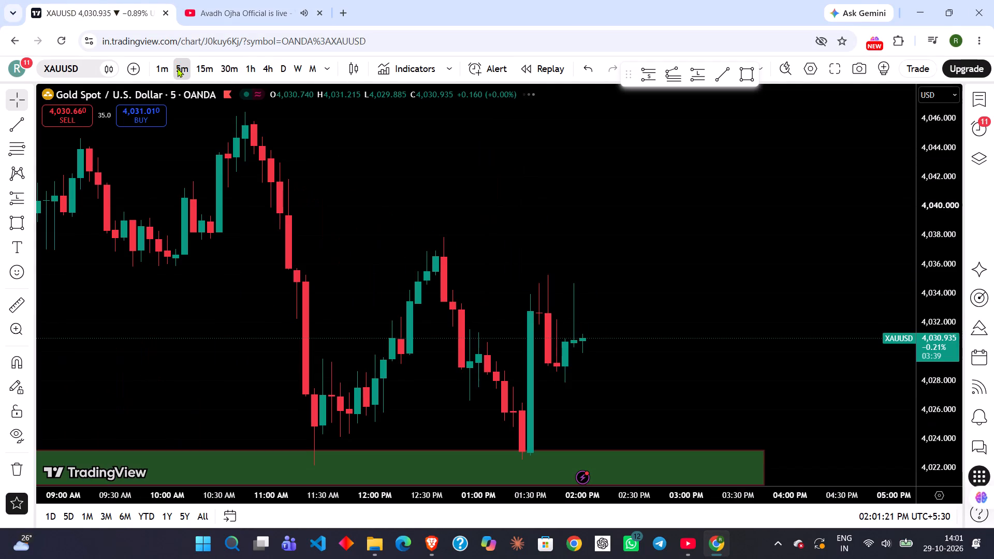
click(252, 70)
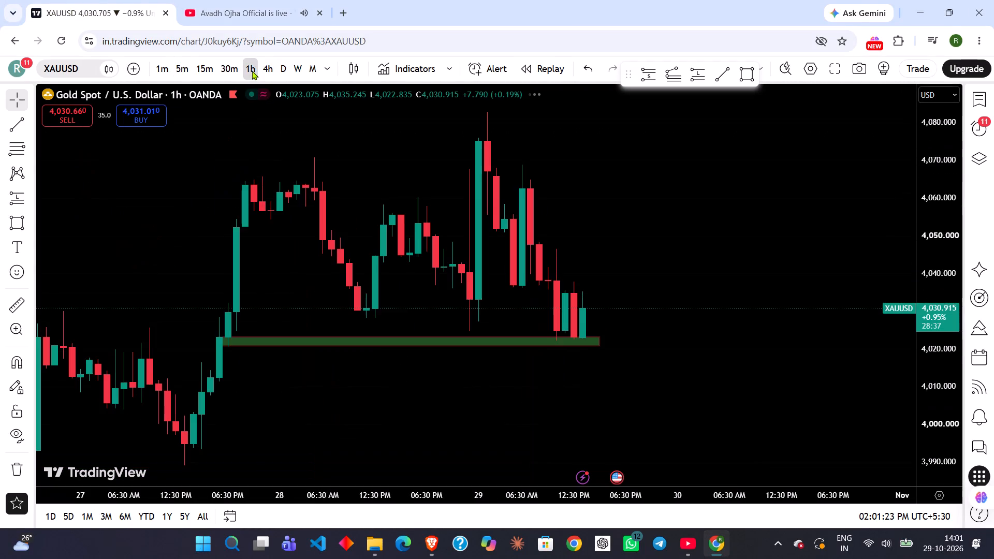
Show the chart on the 15-minute timeframe and examine recent and earlier price swings around the green zone.
click(209, 68)
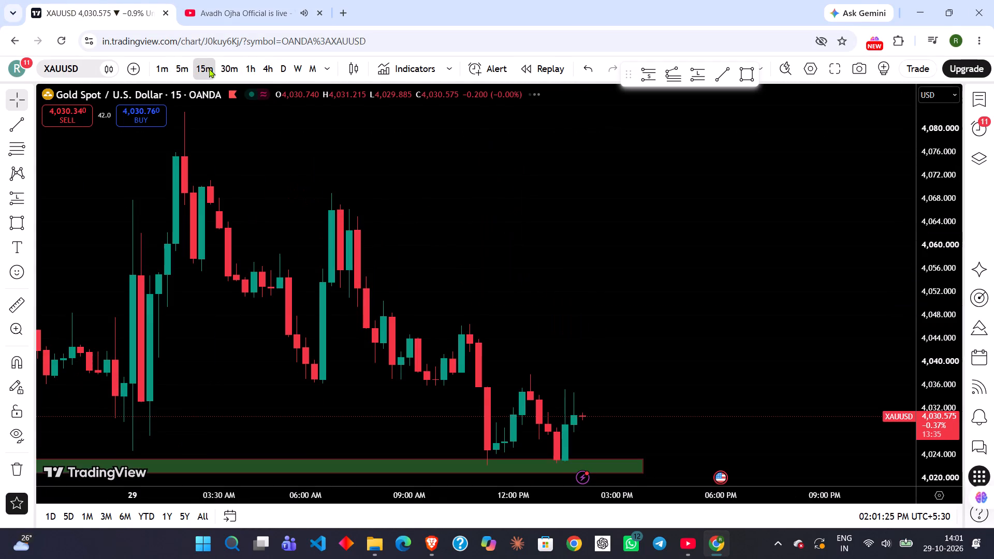
scroll(259, 170, up, 3)
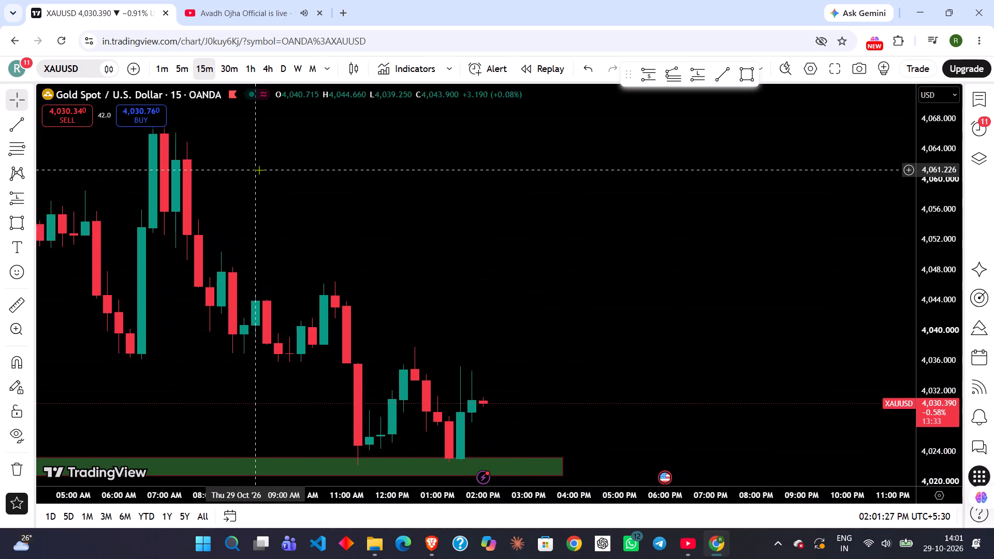
scroll(259, 170, up, 1)
scroll(264, 295, down, 2)
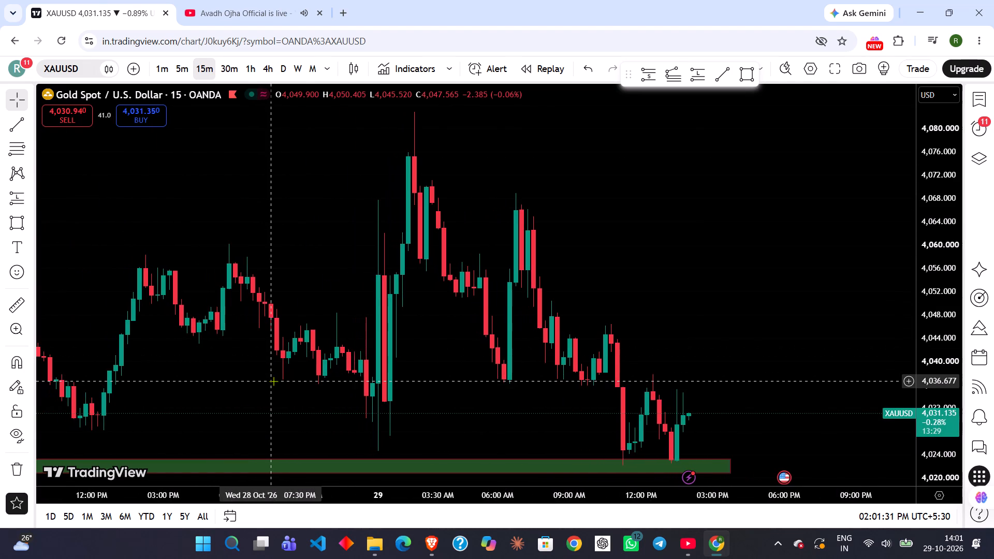
scroll(274, 381, down, 2)
scroll(274, 381, up, 1)
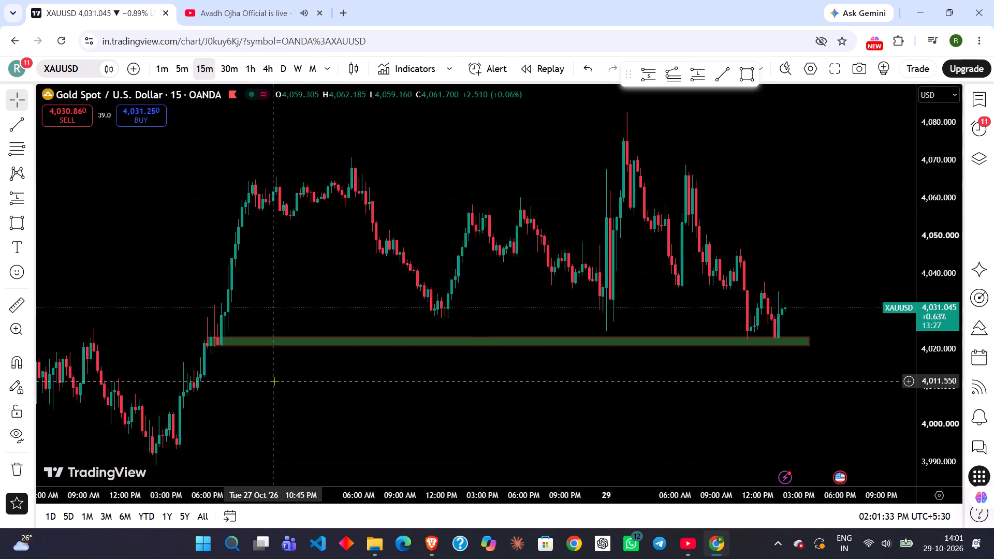
scroll(274, 381, up, 2)
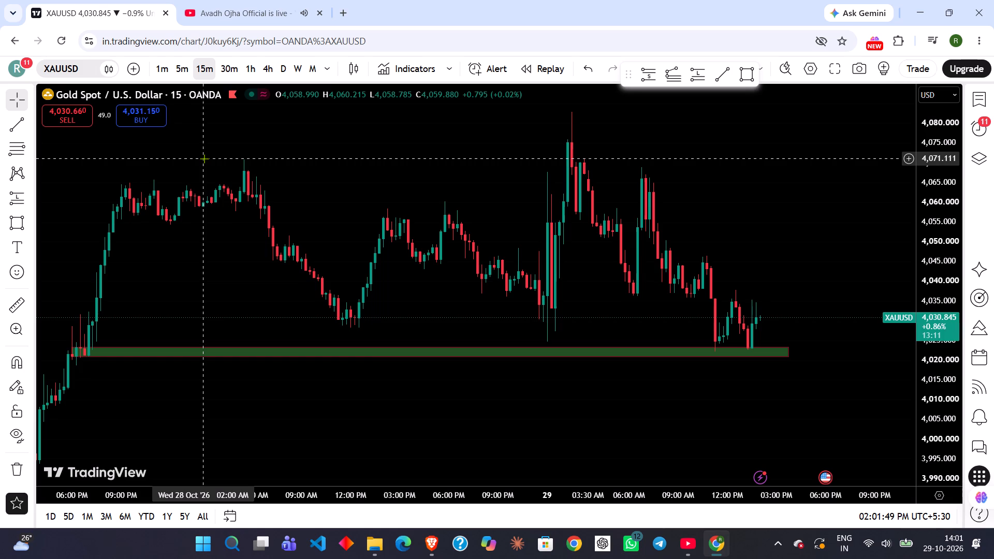
Switch to the YouTube video, skip forward in stages to about 36:08, and pause it.
click(209, 0)
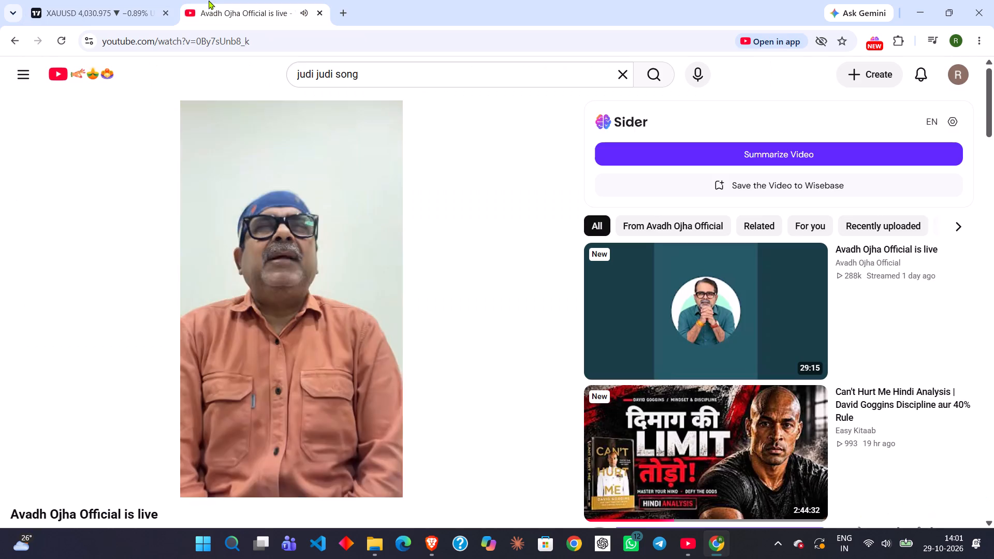
click(279, 461)
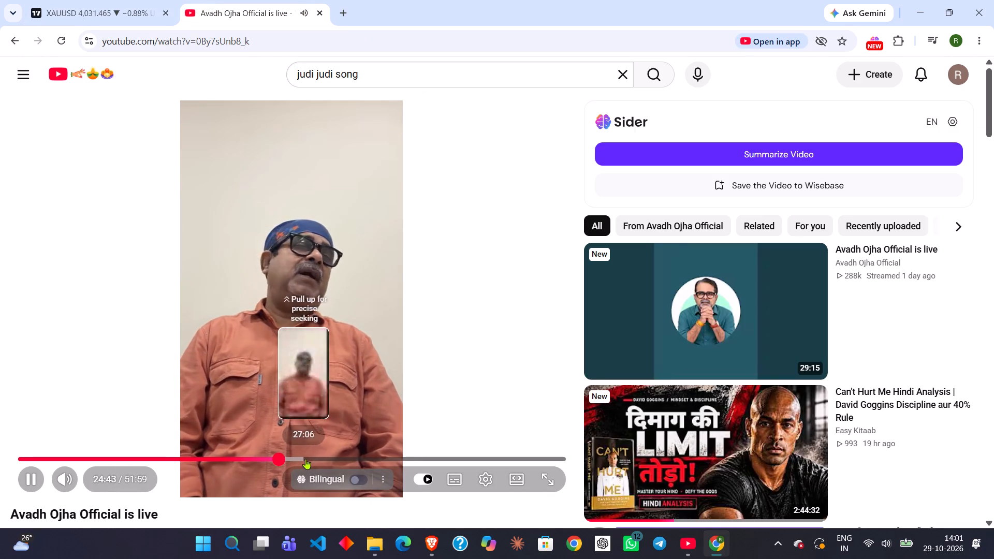
click(346, 458)
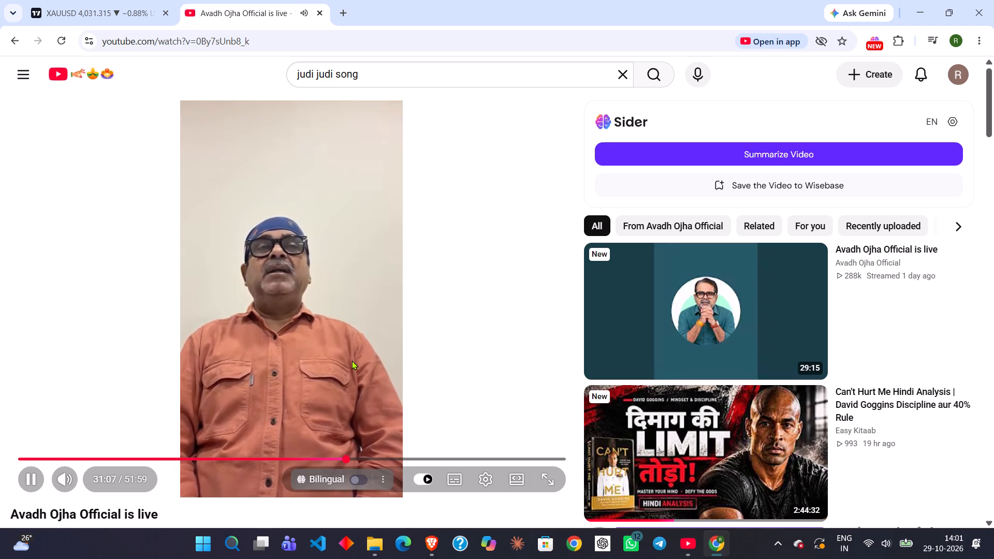
scroll(352, 360, down, 1)
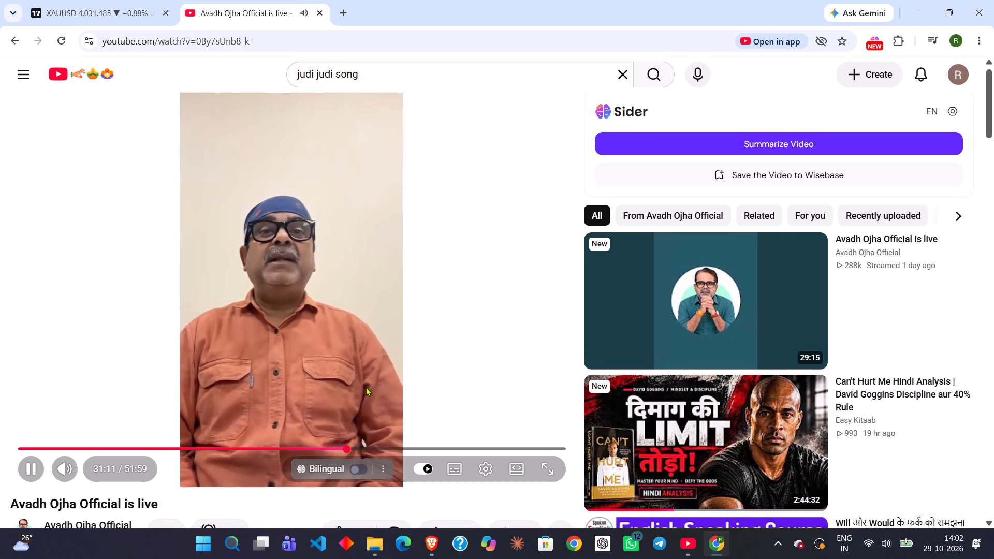
click(399, 445)
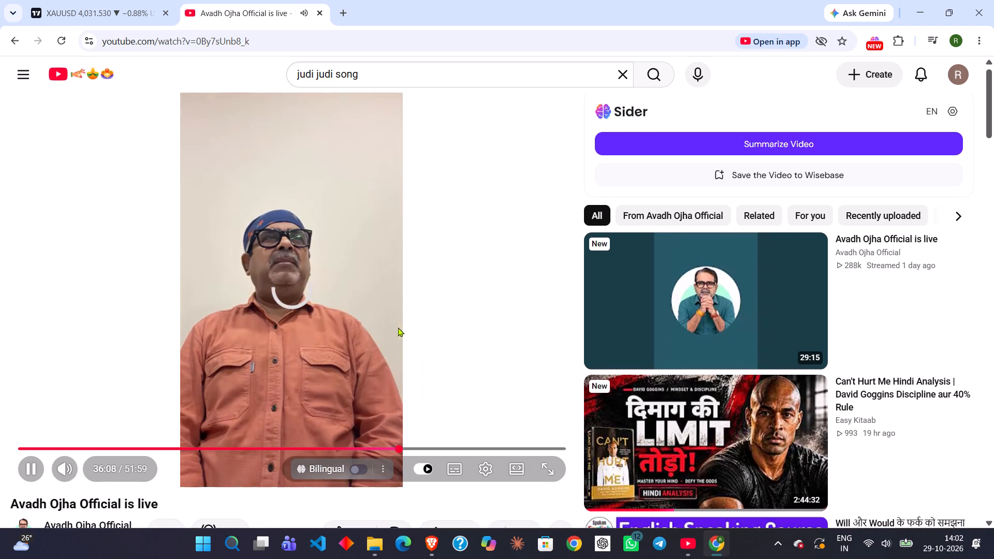
scroll(398, 327, down, 1)
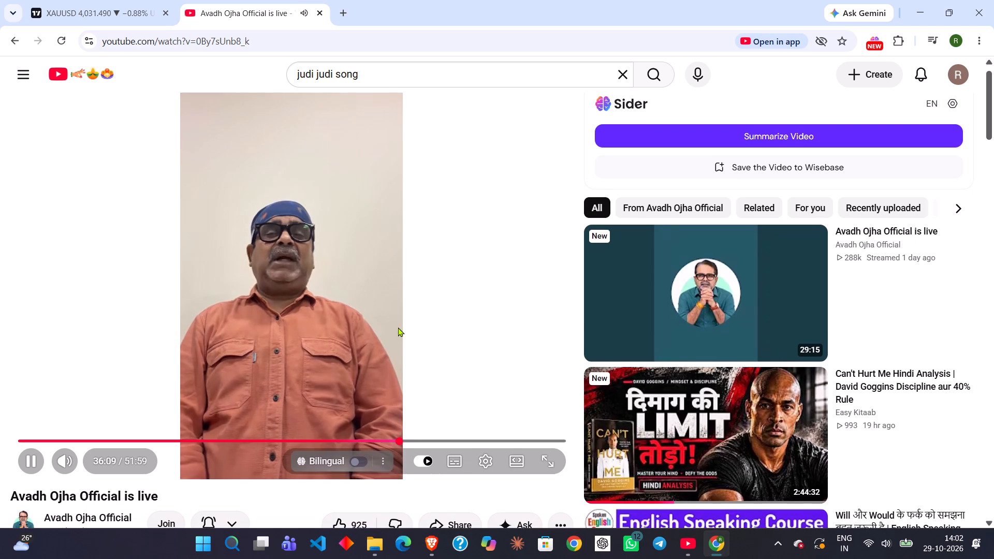
click(392, 285)
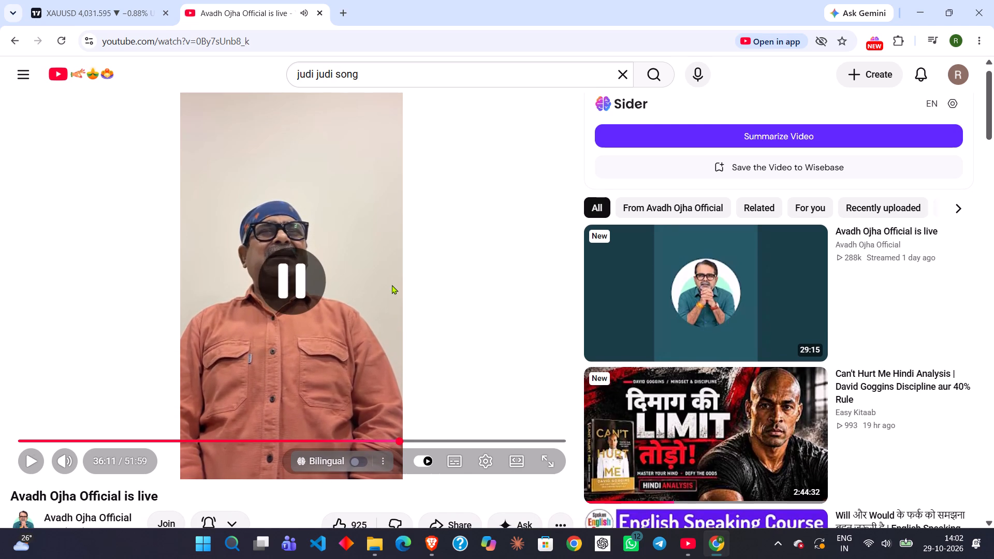
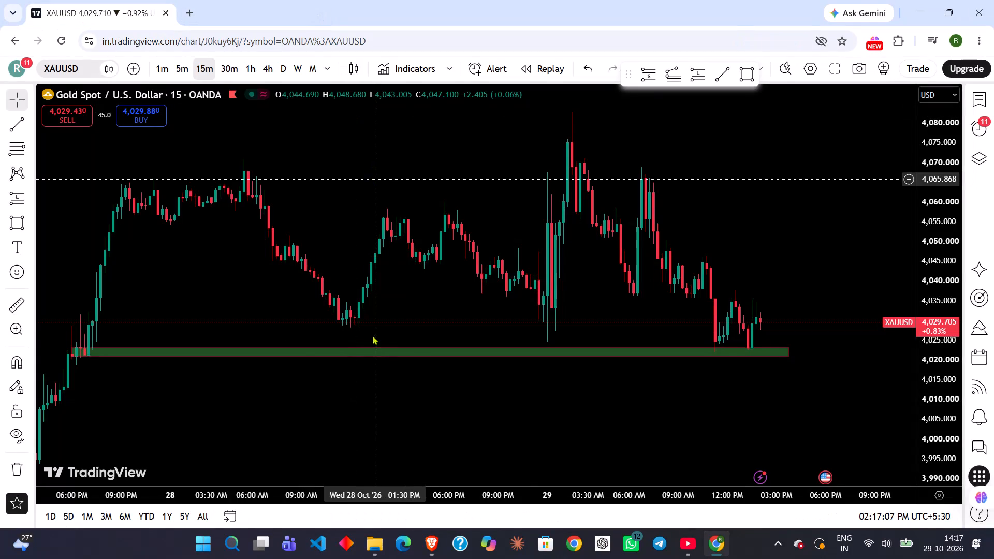
Dismiss the advertisement and compare price against the green zone on the 15-minute and 1-minute timeframes.
scroll(373, 335, up, 2)
scroll(391, 388, down, 3)
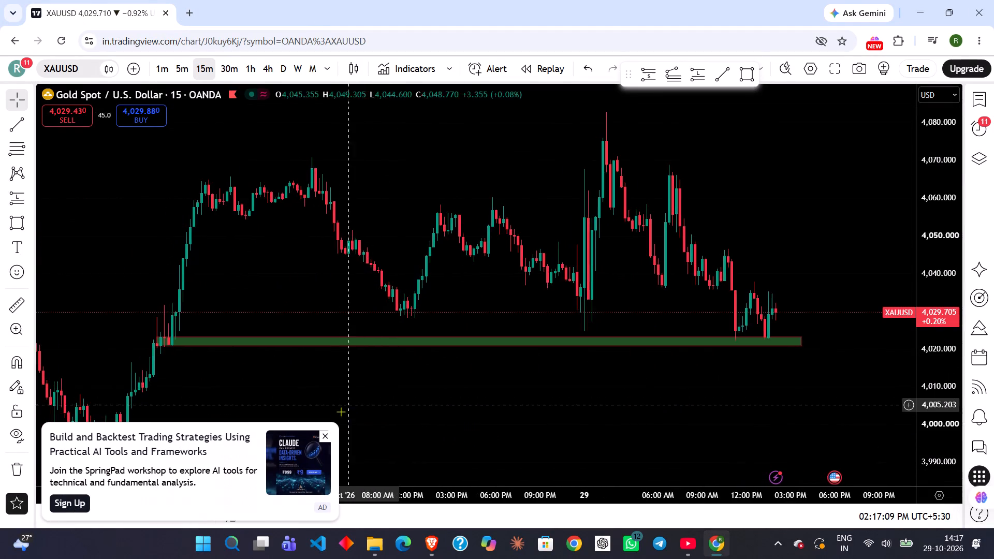
click(323, 434)
scroll(354, 317, up, 2)
scroll(306, 303, up, 1)
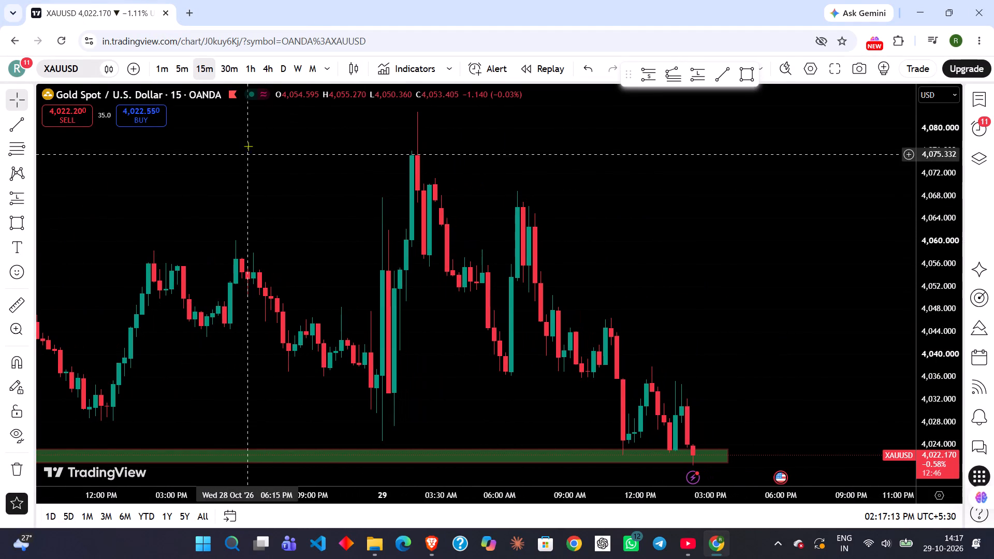
click(164, 70)
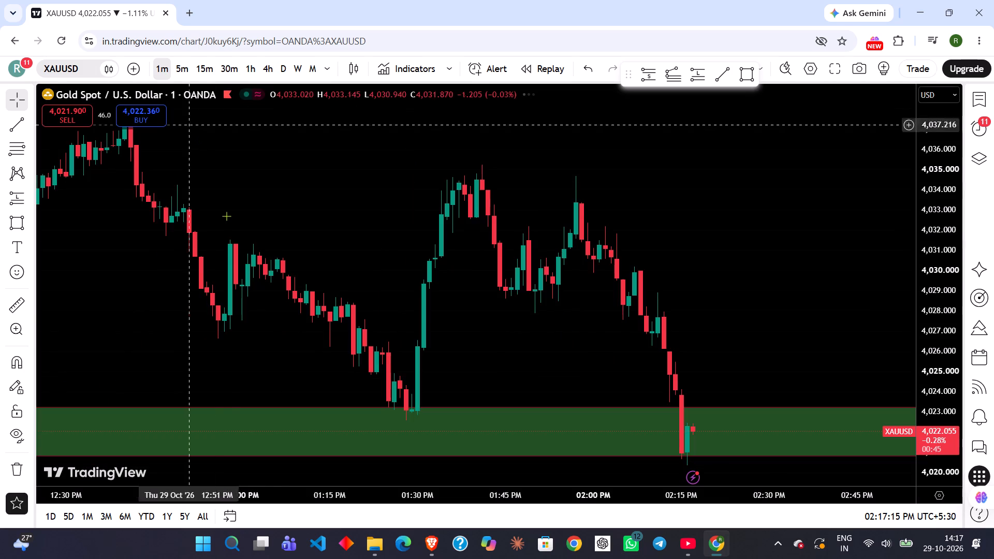
scroll(243, 271, down, 2)
scroll(243, 271, up, 2)
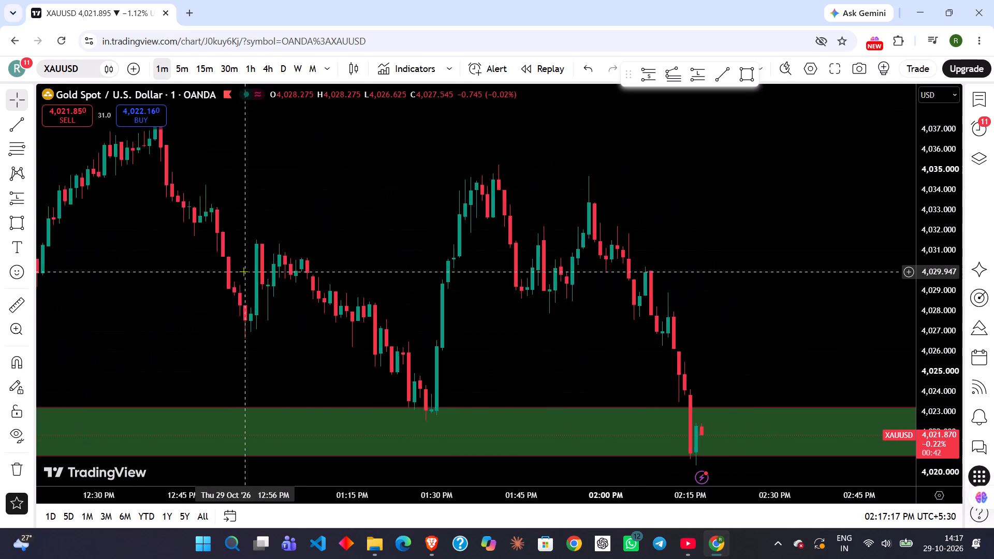
scroll(237, 337, up, 1)
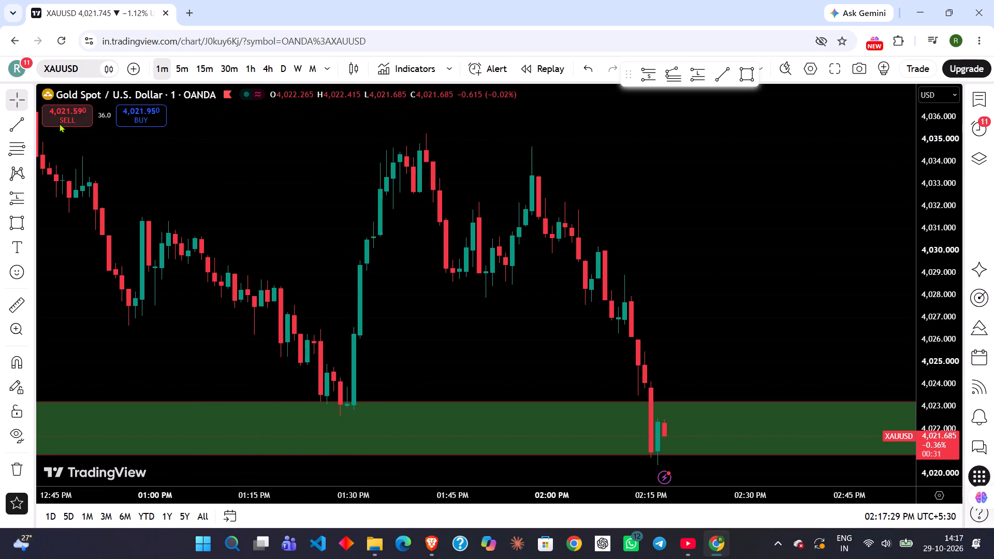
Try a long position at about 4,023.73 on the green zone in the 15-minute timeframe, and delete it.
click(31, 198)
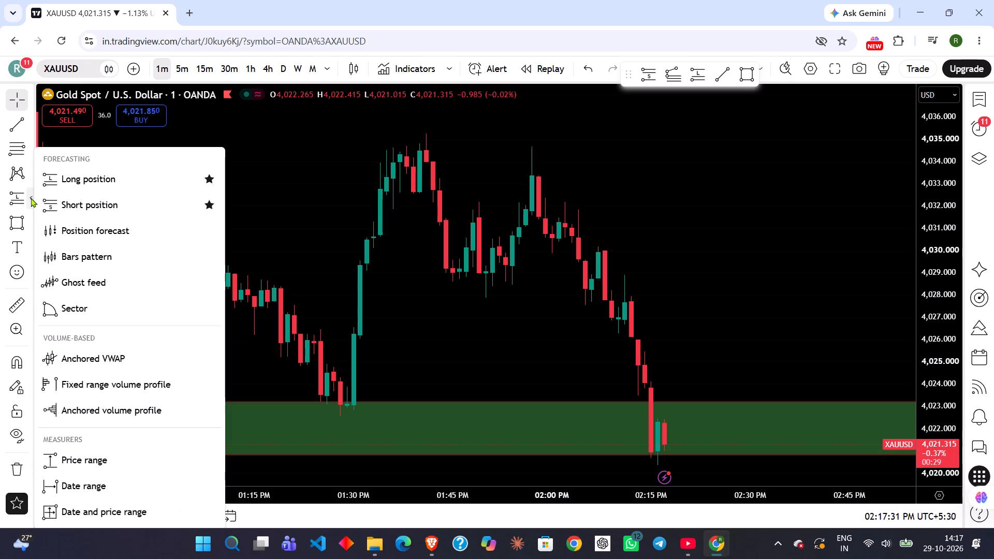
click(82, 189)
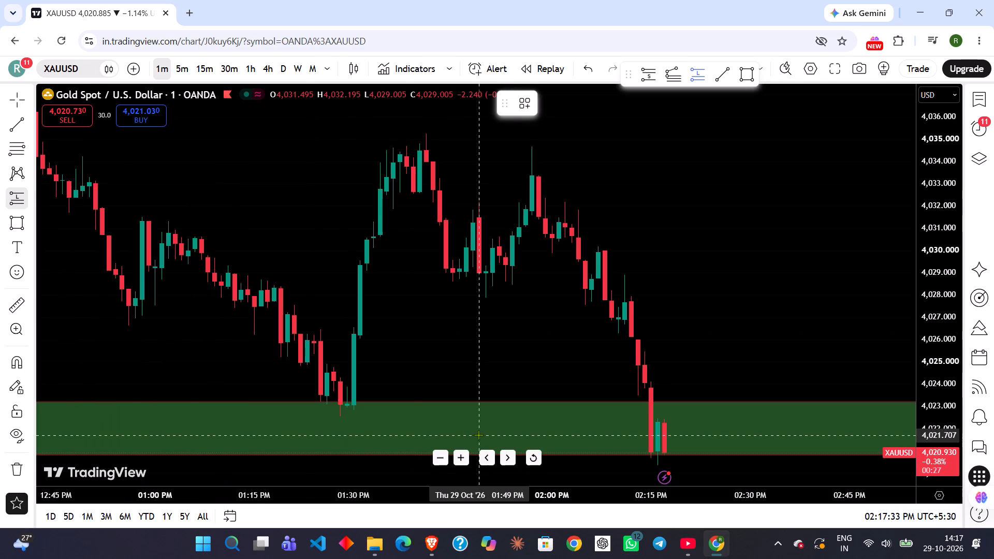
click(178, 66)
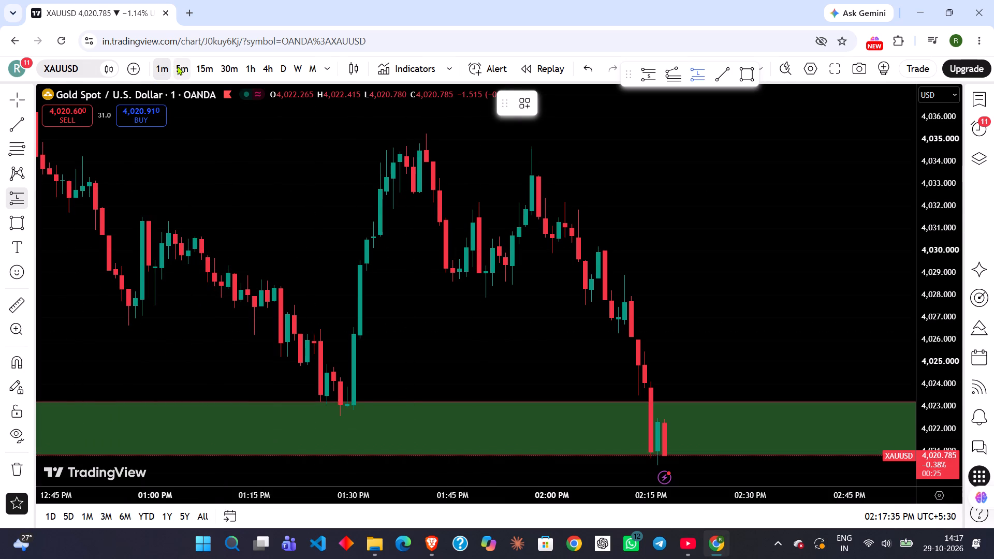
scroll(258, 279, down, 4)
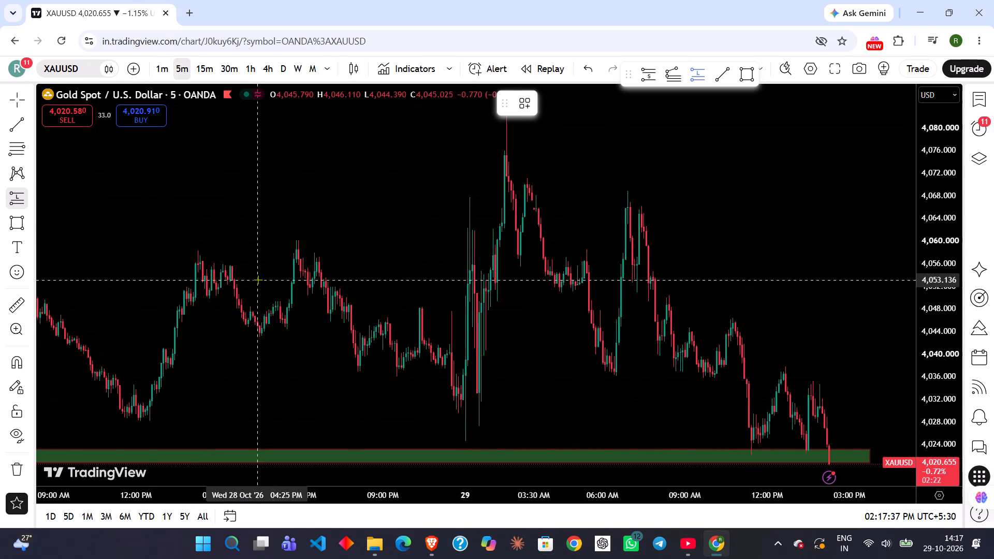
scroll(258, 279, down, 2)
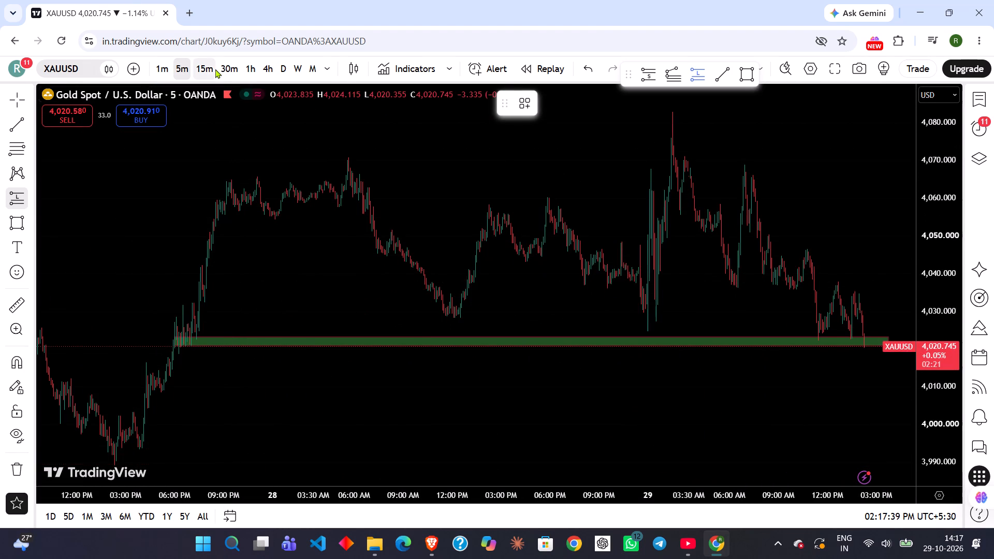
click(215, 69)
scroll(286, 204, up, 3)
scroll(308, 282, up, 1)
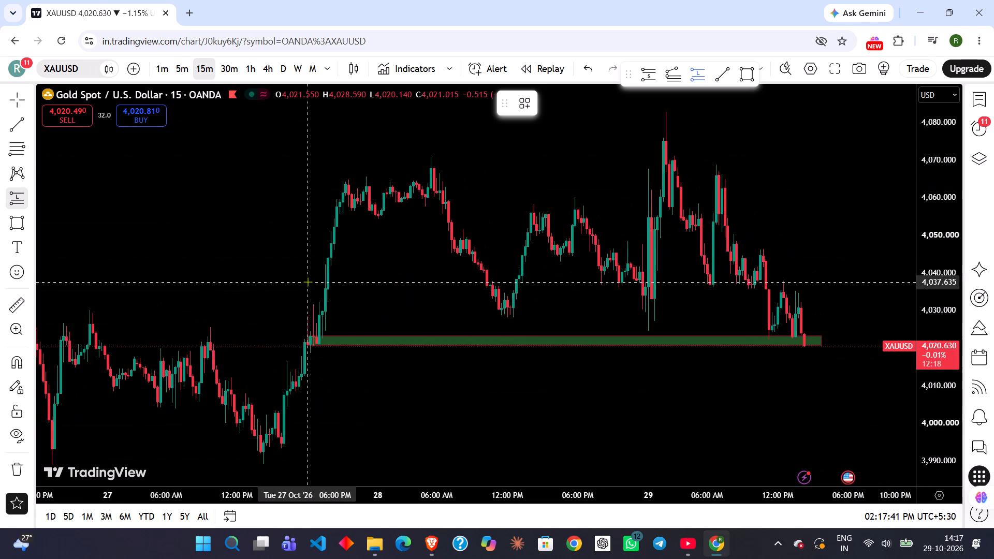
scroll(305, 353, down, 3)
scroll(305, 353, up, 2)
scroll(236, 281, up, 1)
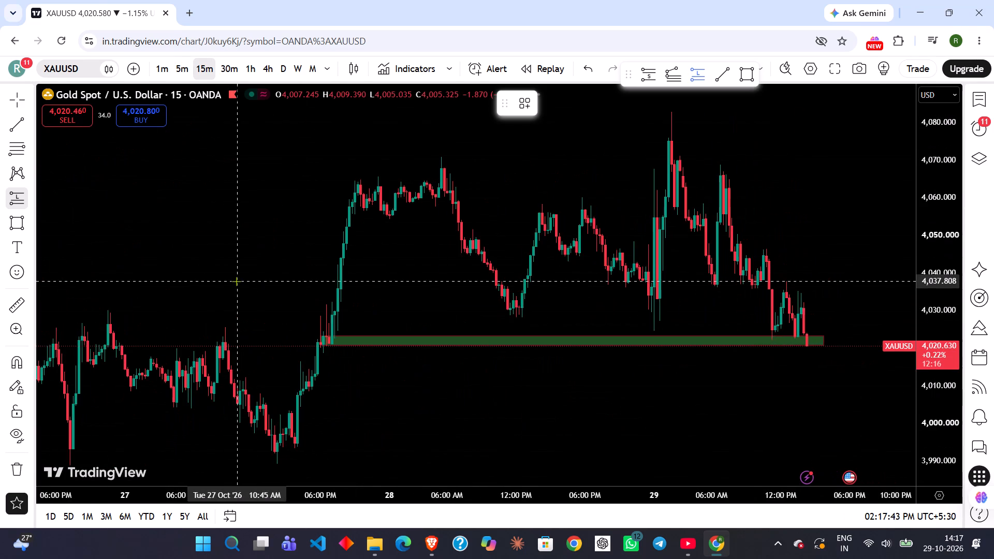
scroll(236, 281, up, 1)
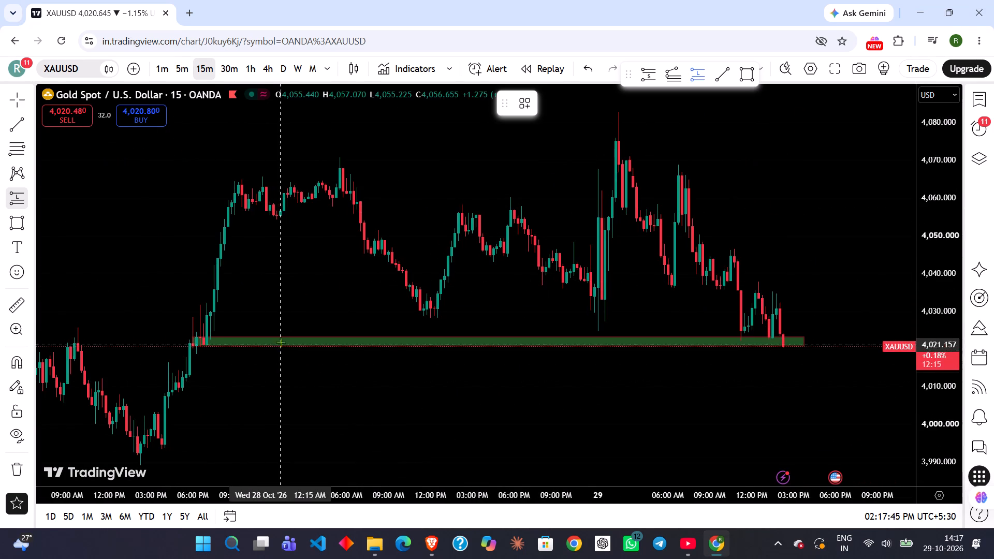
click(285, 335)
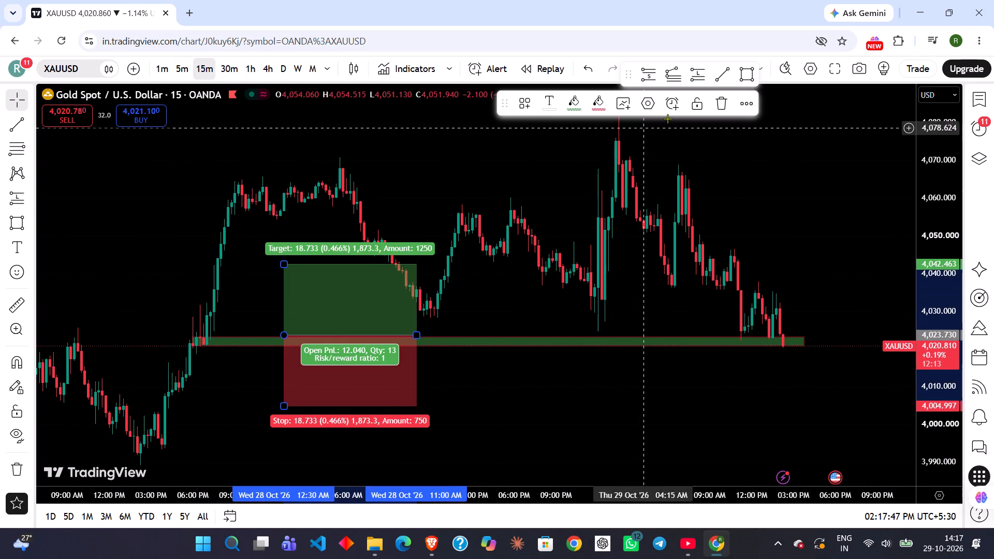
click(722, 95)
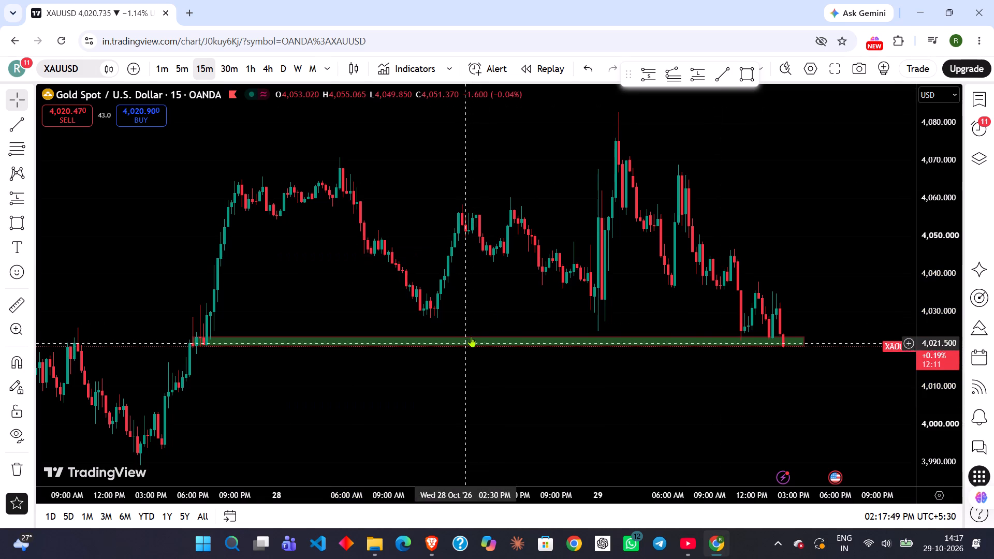
Delete the green zone rectangle from the XAUUSD chart.
click(471, 335)
click(764, 104)
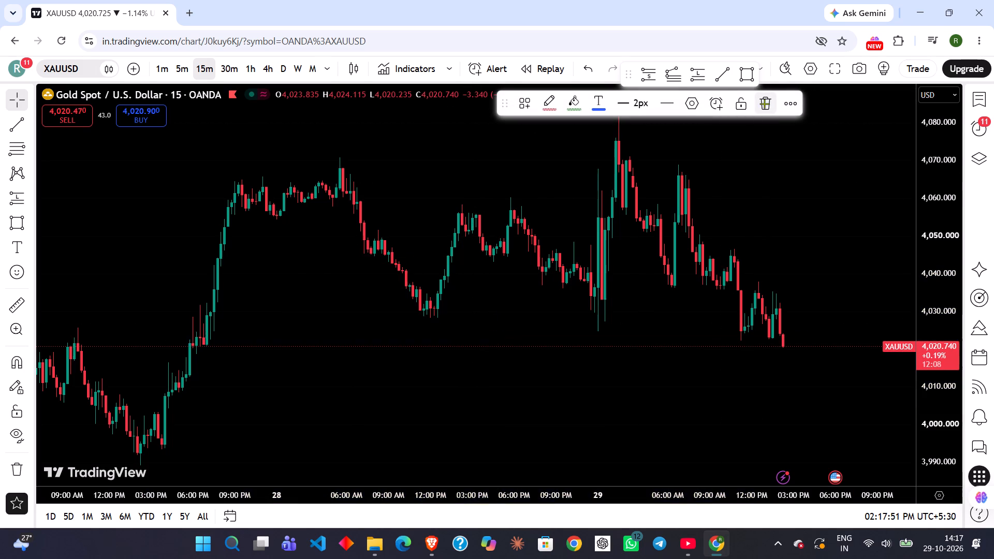
Show the chart on the 5-minute timeframe and examine the earlier swings and the latest price drop.
scroll(502, 228, up, 1)
click(185, 68)
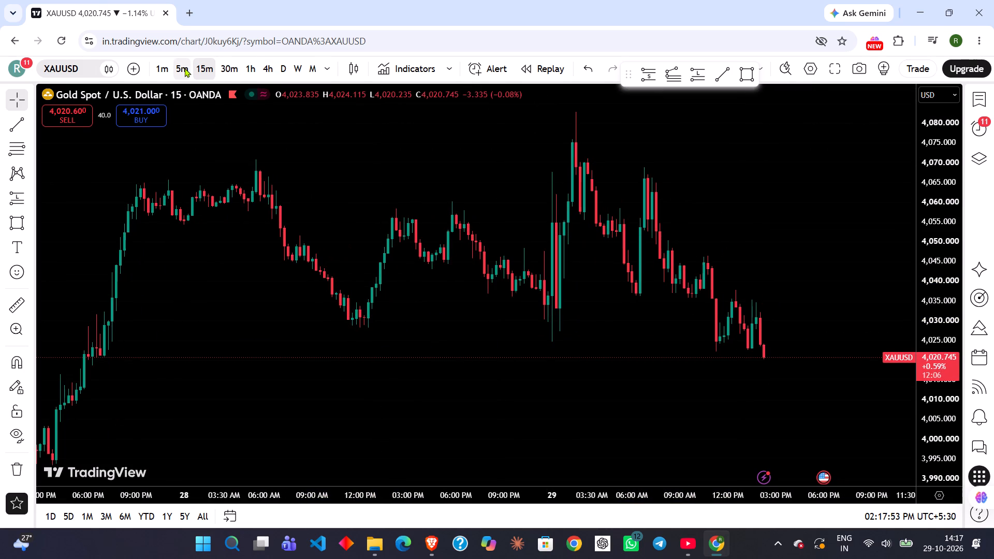
scroll(284, 299, down, 3)
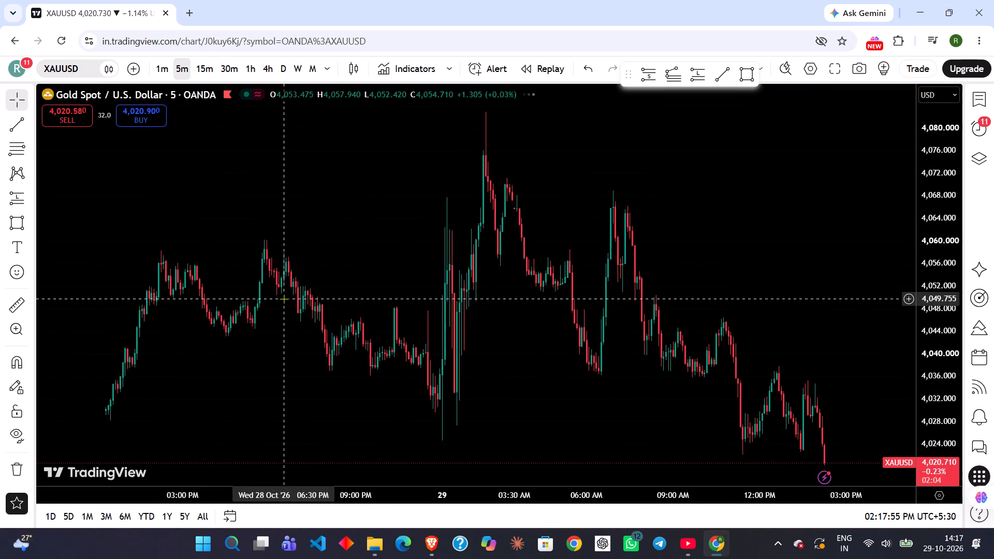
scroll(284, 299, down, 4)
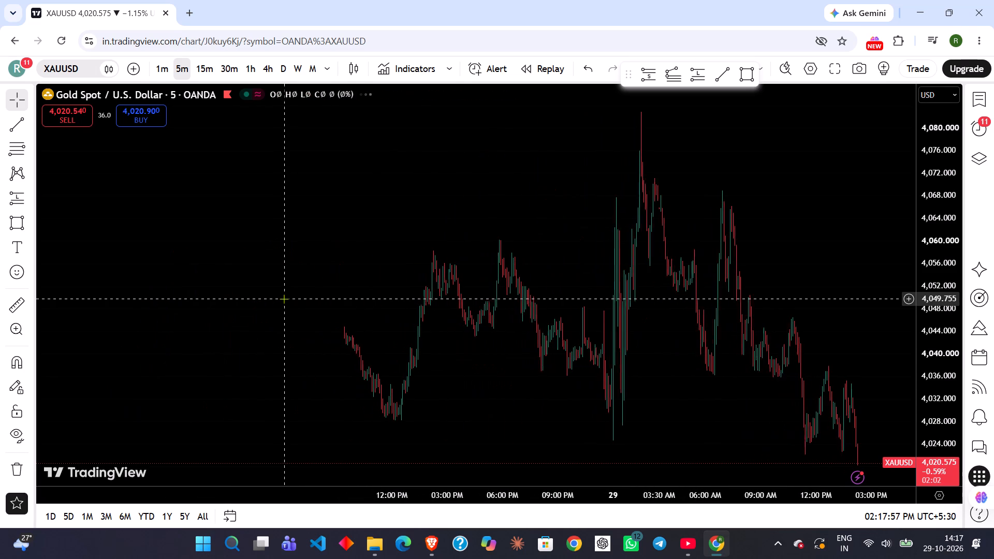
scroll(284, 299, up, 3)
scroll(298, 180, up, 3)
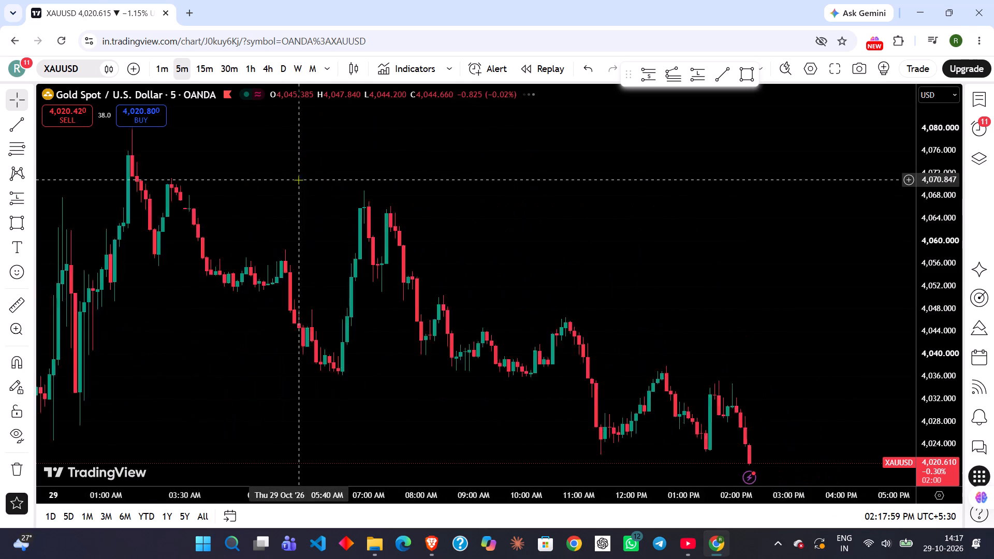
Compare the recent XAUUSD decline and earlier swings on the 5-minute, 1-hour and 4-hour timeframes, returning to the 1-hour chart.
scroll(298, 180, up, 2)
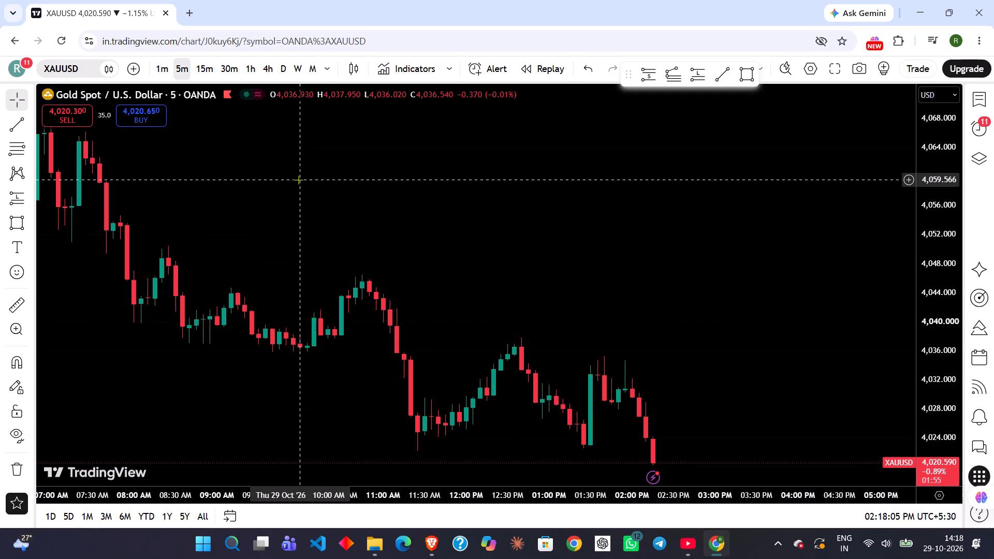
scroll(298, 180, up, 1)
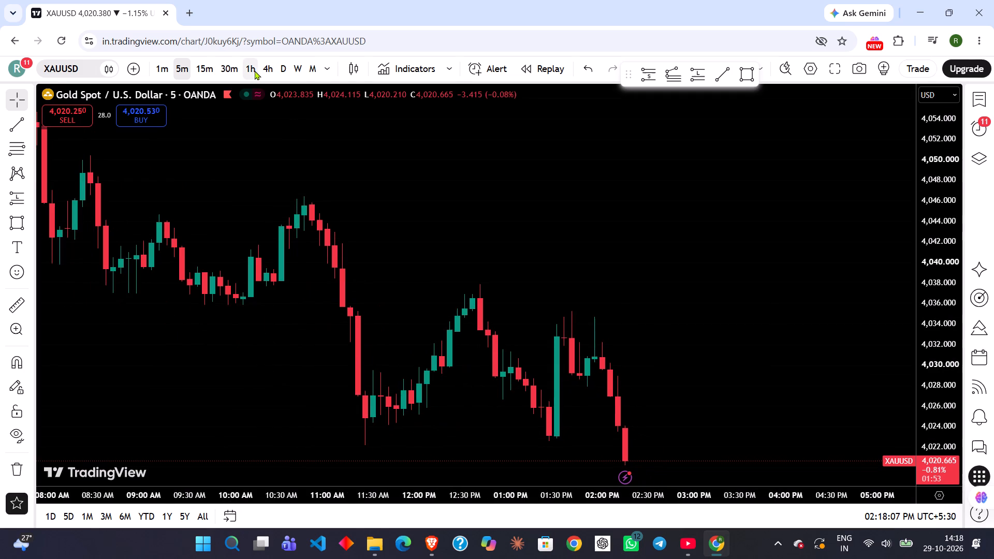
click(255, 70)
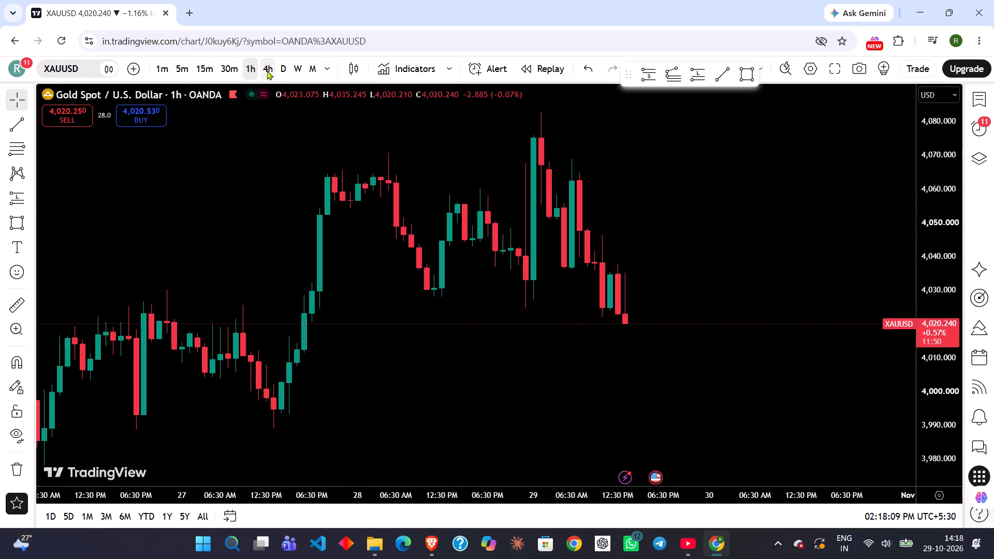
click(267, 70)
scroll(301, 233, up, 2)
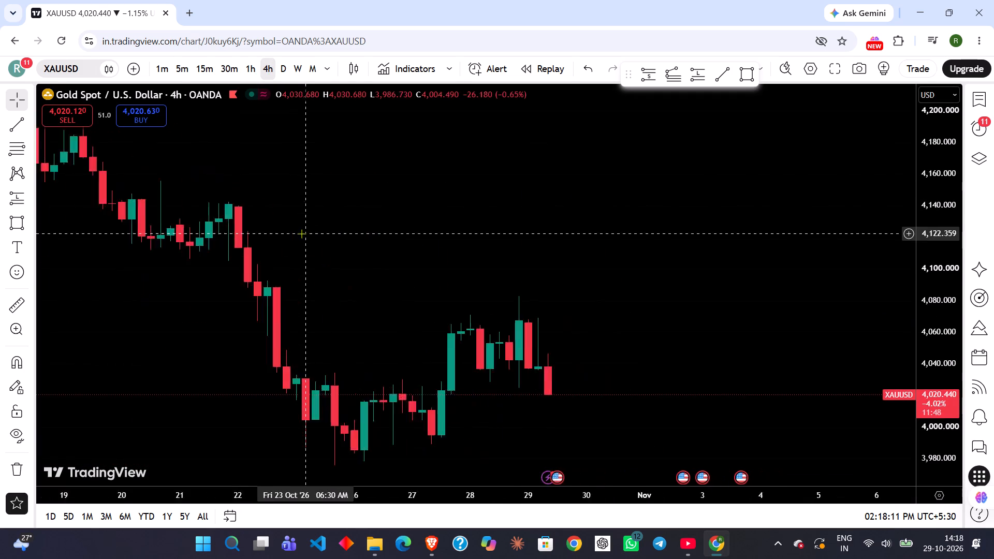
scroll(304, 273, up, 1)
scroll(168, 295, up, 1)
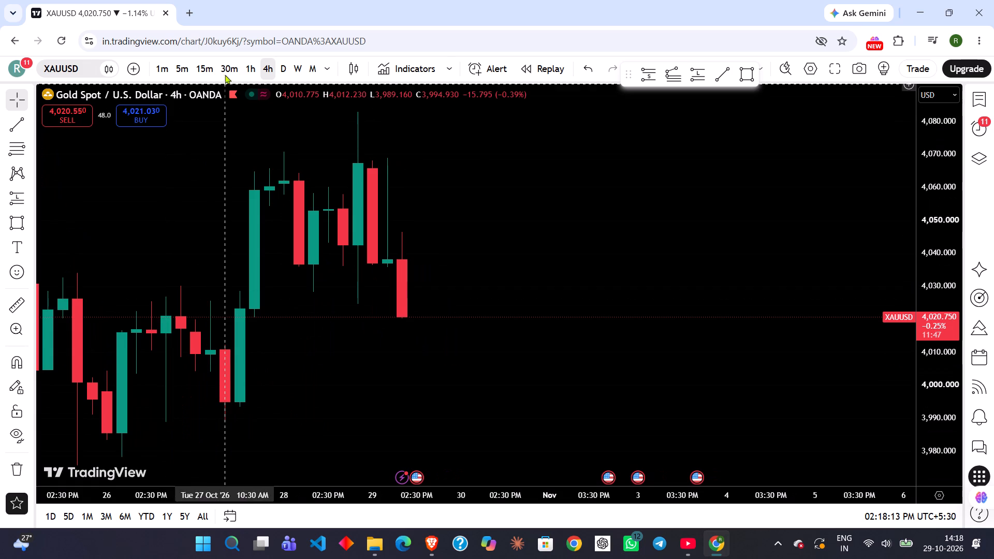
click(247, 69)
scroll(299, 226, down, 2)
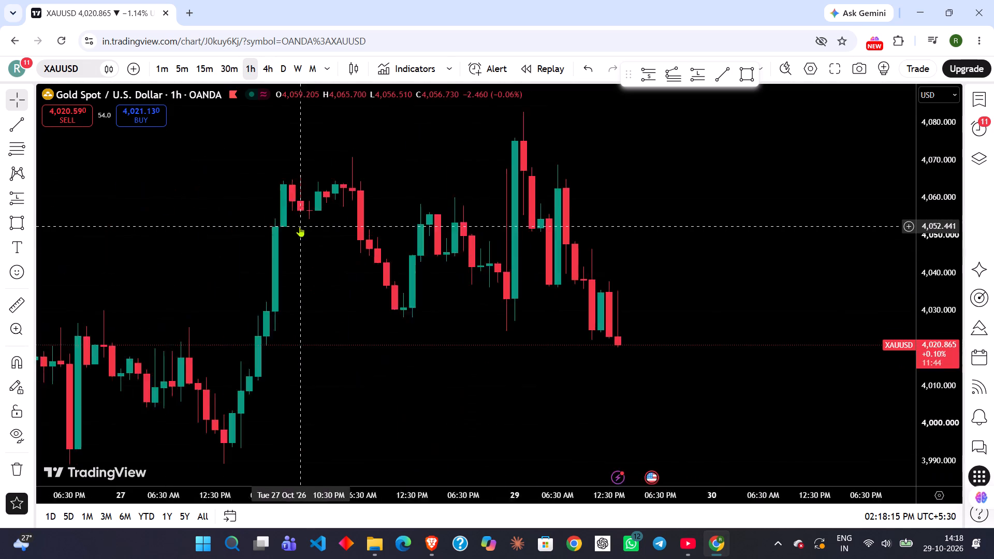
scroll(299, 226, down, 2)
scroll(320, 341, up, 2)
scroll(293, 386, up, 1)
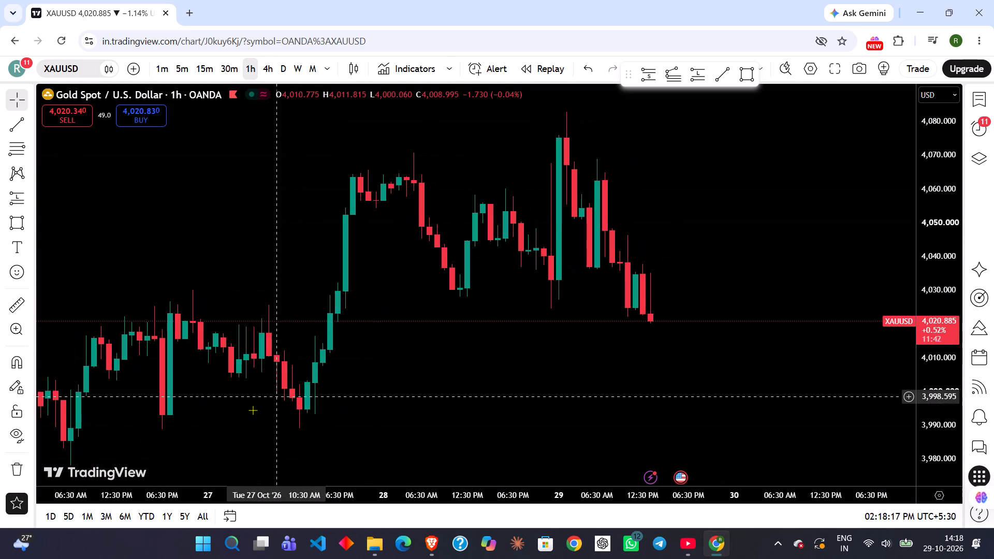
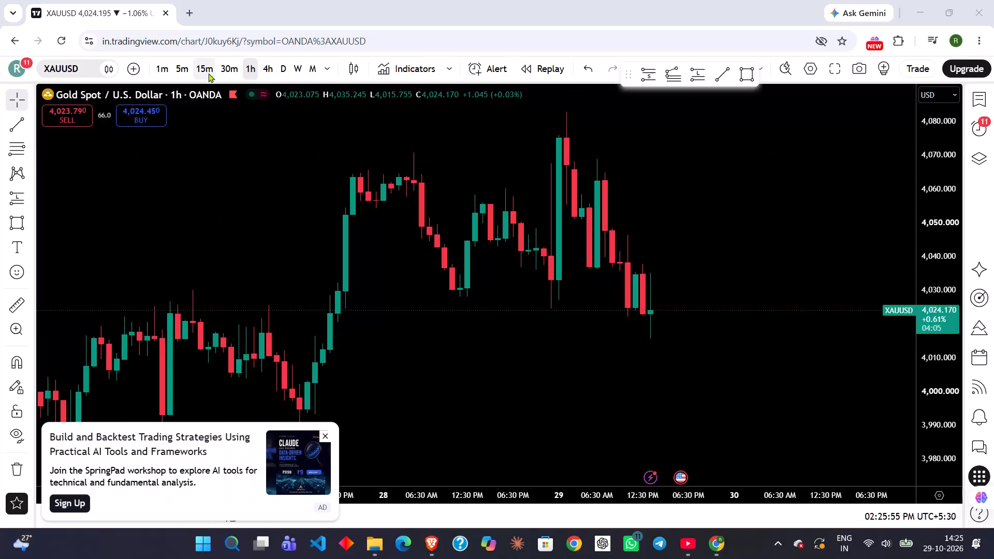
Dismiss the advertisement and compare the recent XAUUSD price swings on the 15-minute and 5-minute timeframes.
click(206, 70)
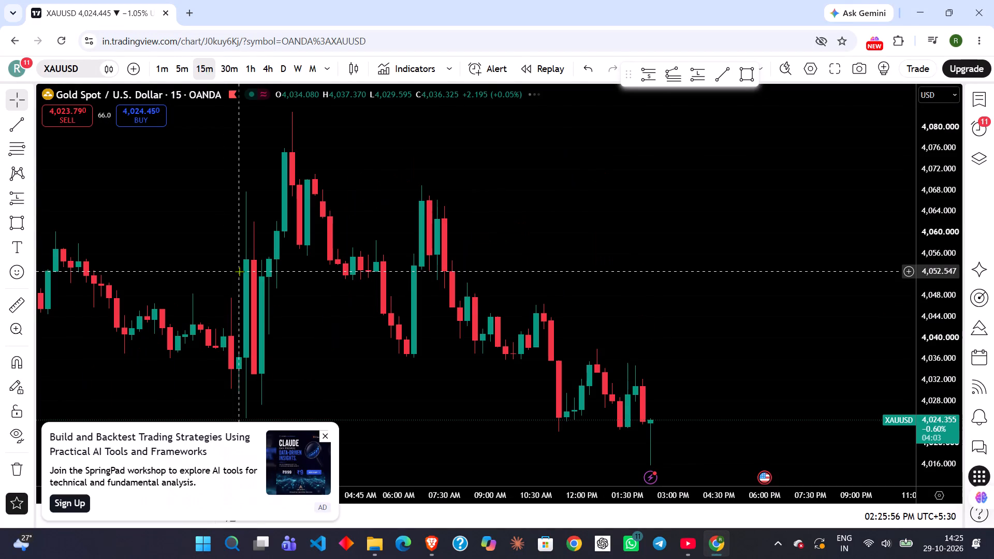
scroll(214, 269, down, 3)
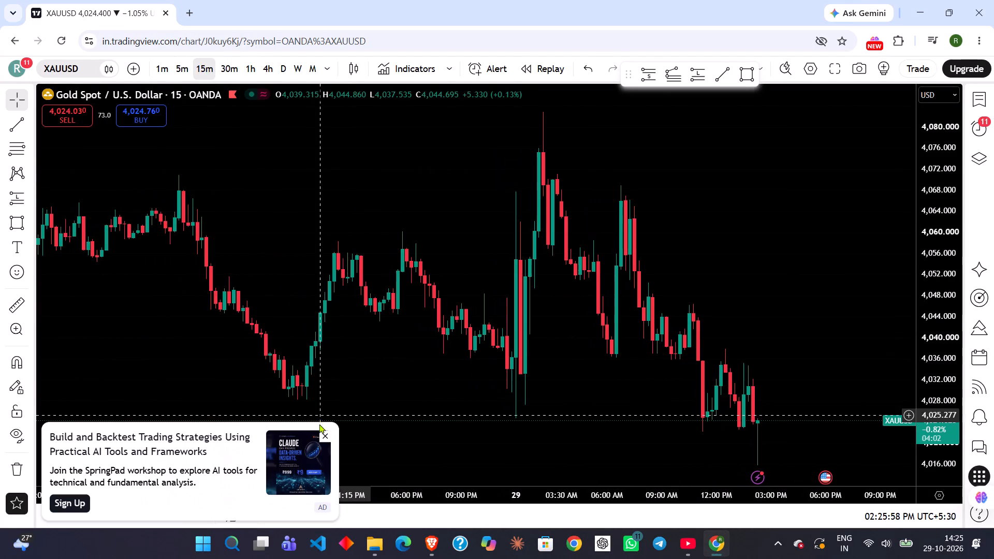
click(326, 435)
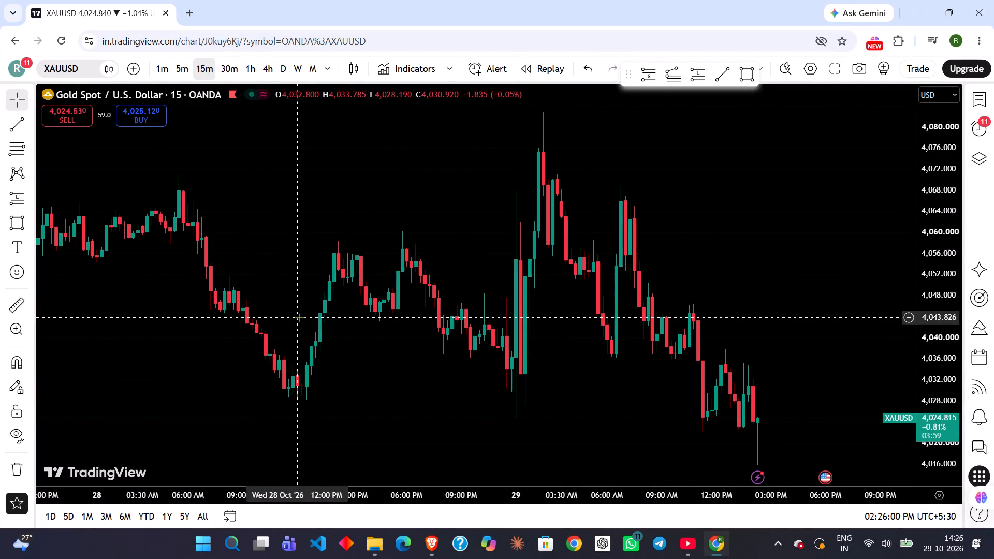
click(179, 69)
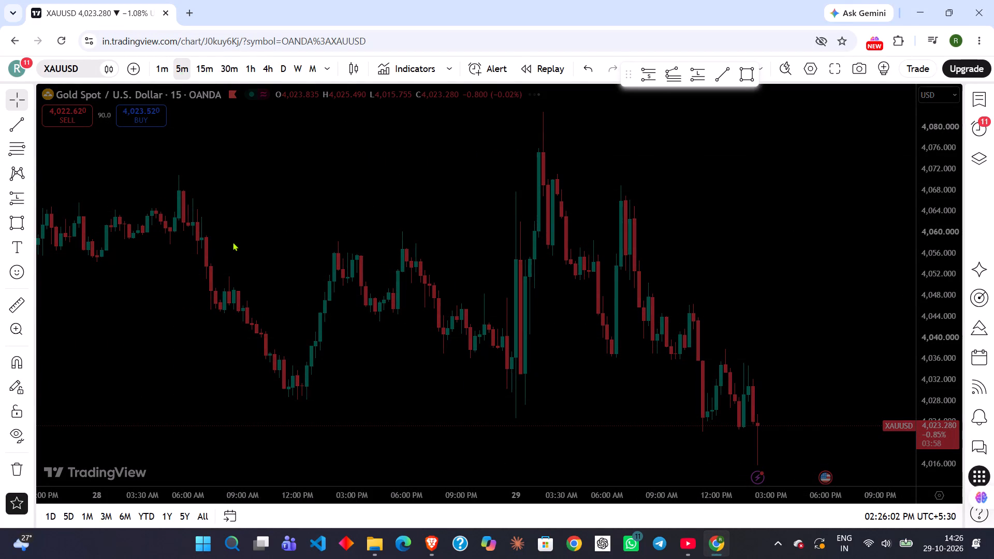
scroll(236, 197, up, 2)
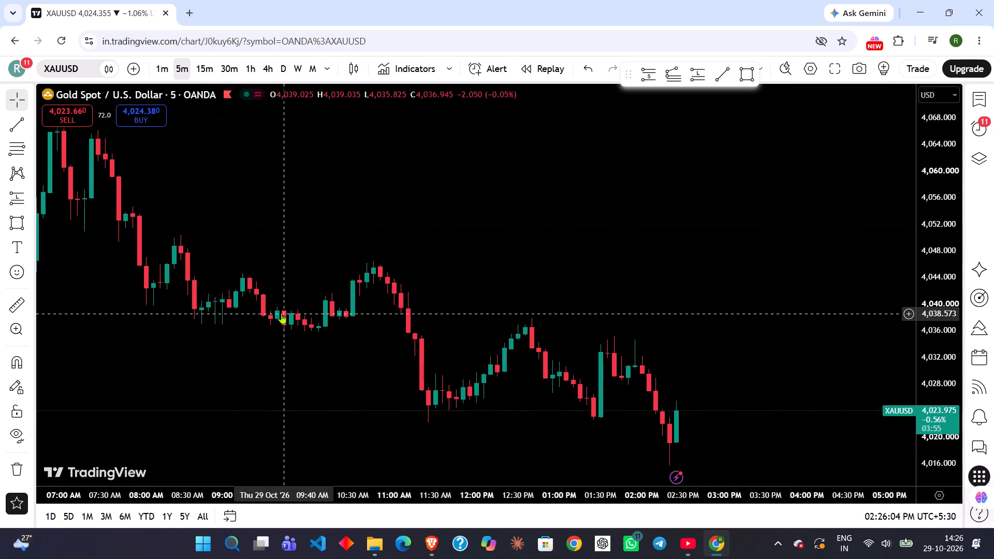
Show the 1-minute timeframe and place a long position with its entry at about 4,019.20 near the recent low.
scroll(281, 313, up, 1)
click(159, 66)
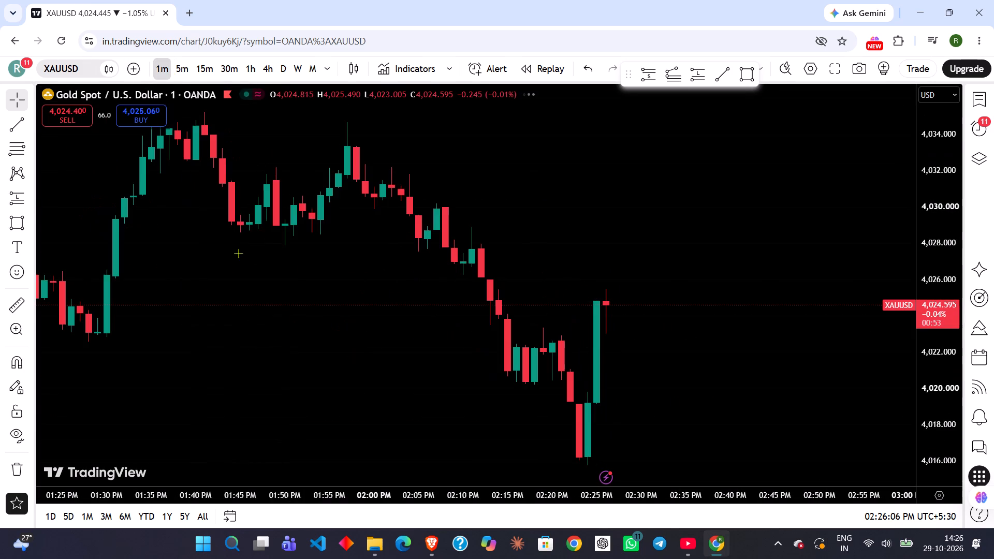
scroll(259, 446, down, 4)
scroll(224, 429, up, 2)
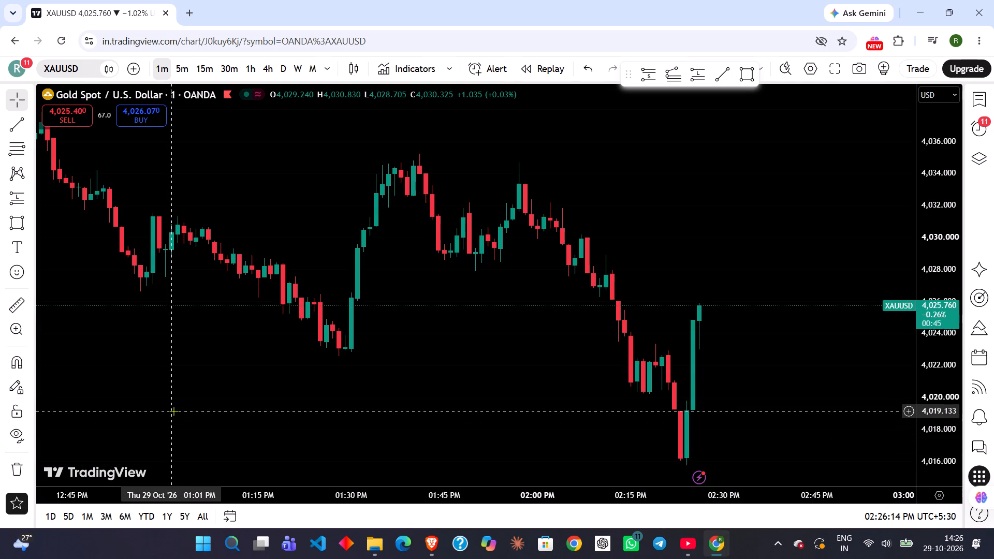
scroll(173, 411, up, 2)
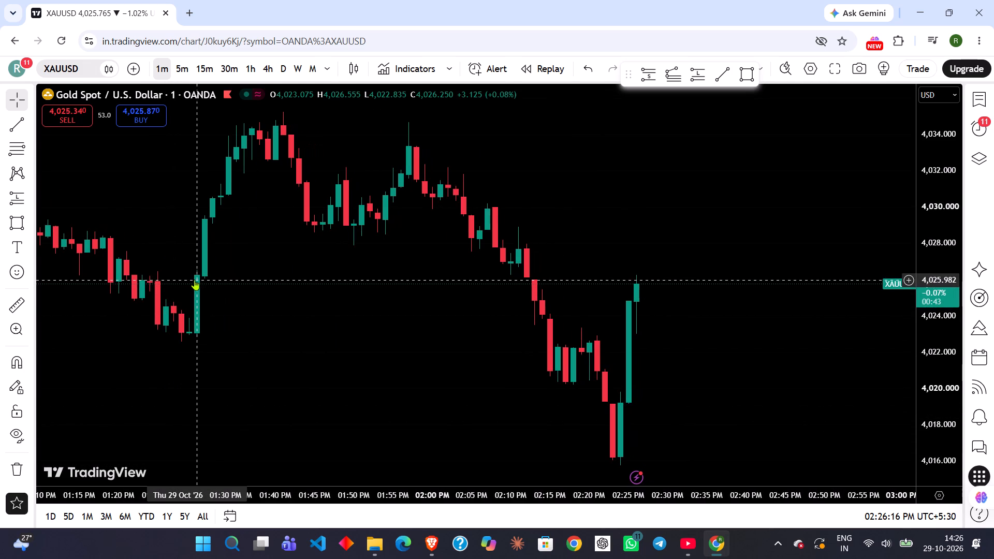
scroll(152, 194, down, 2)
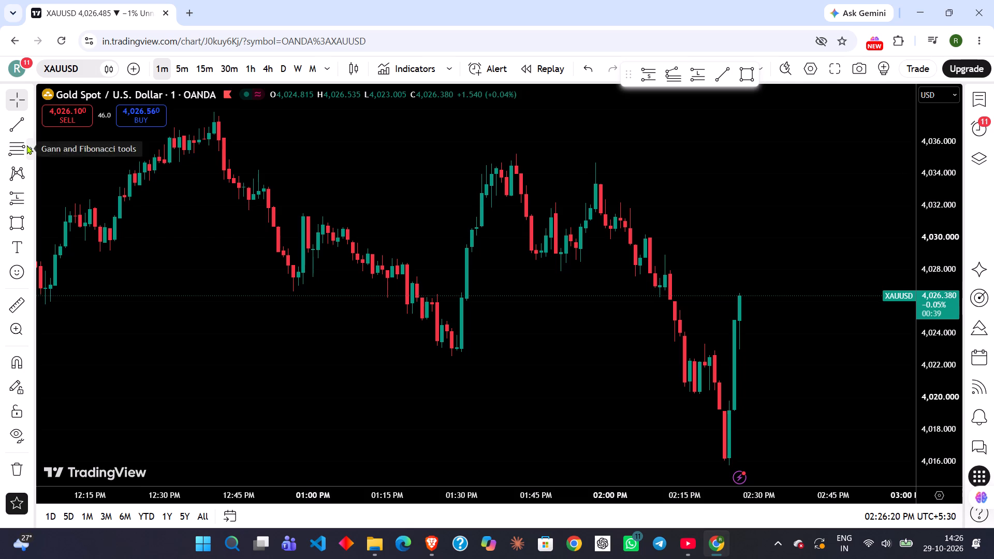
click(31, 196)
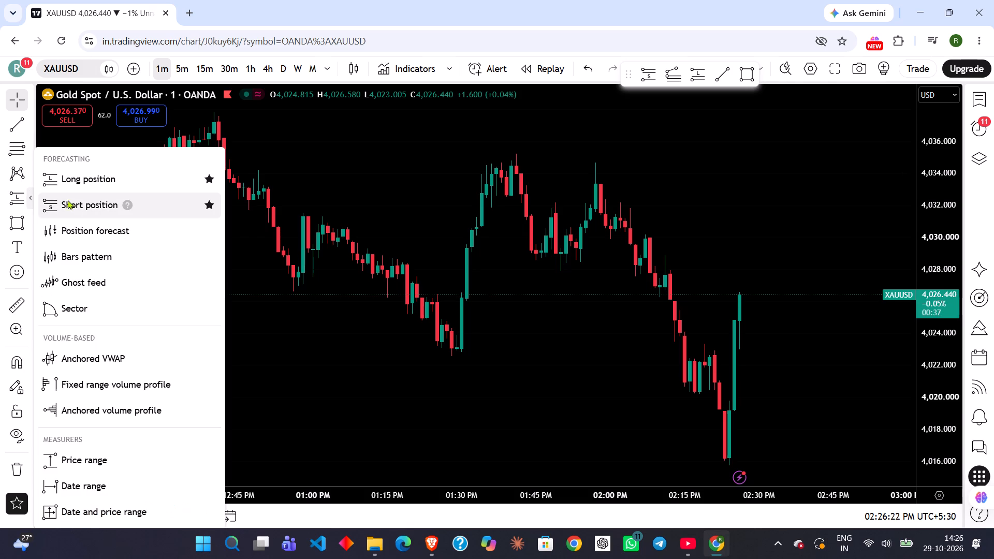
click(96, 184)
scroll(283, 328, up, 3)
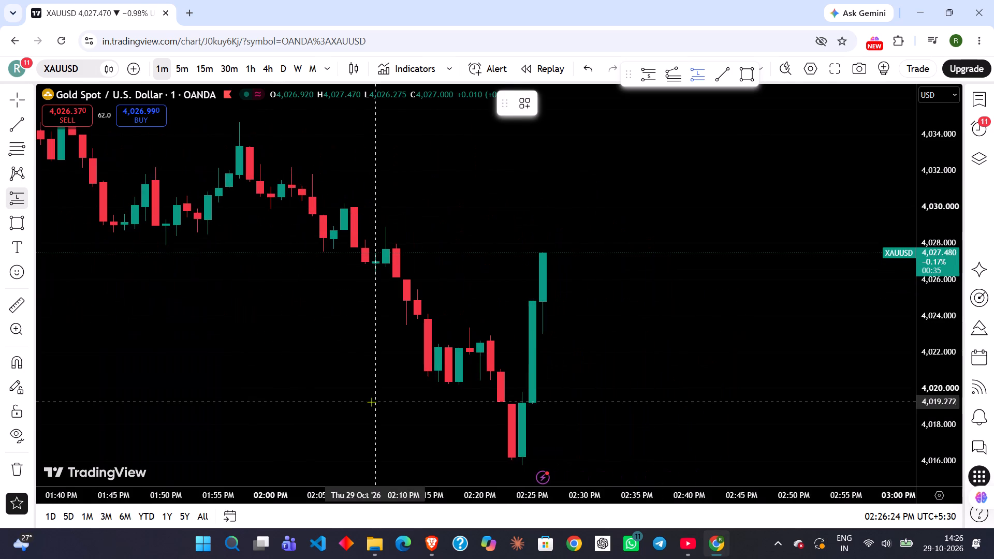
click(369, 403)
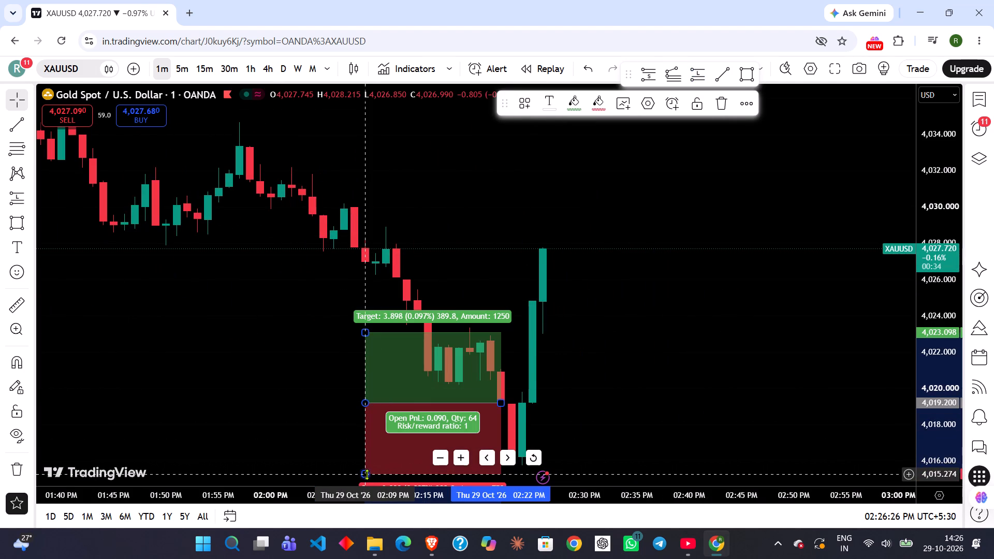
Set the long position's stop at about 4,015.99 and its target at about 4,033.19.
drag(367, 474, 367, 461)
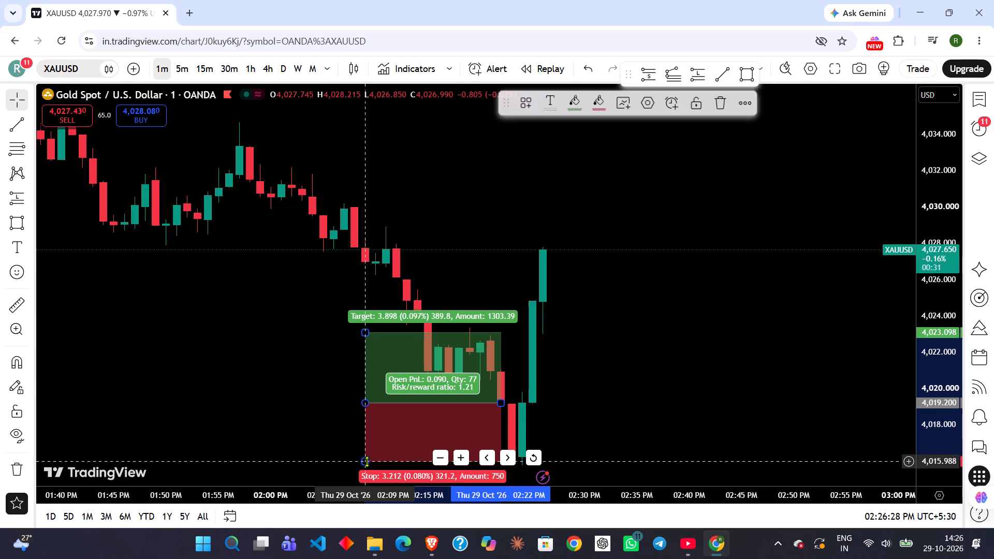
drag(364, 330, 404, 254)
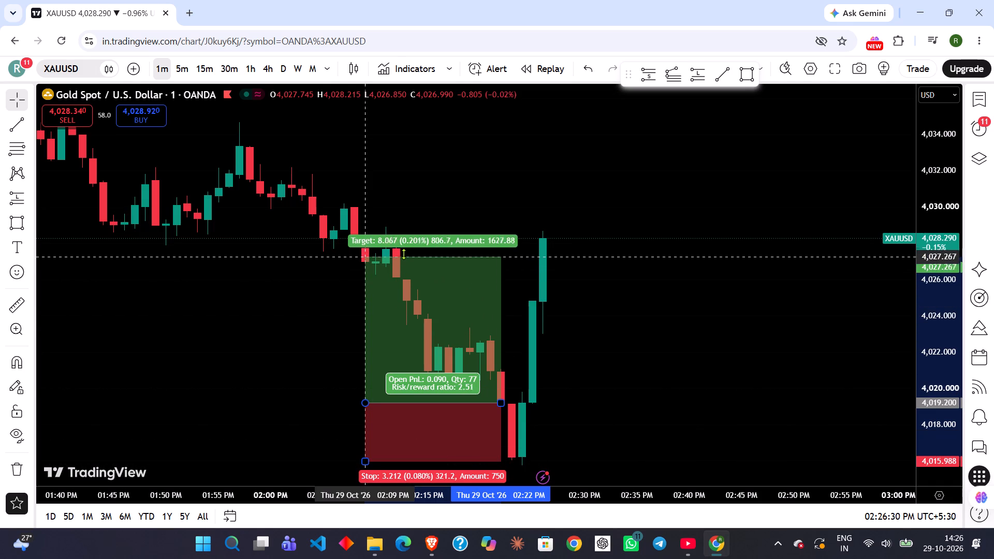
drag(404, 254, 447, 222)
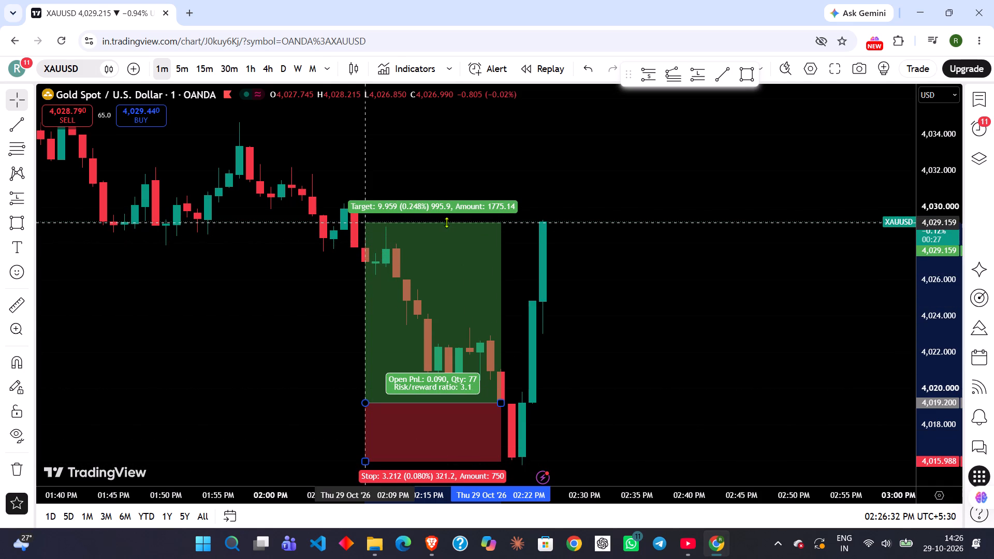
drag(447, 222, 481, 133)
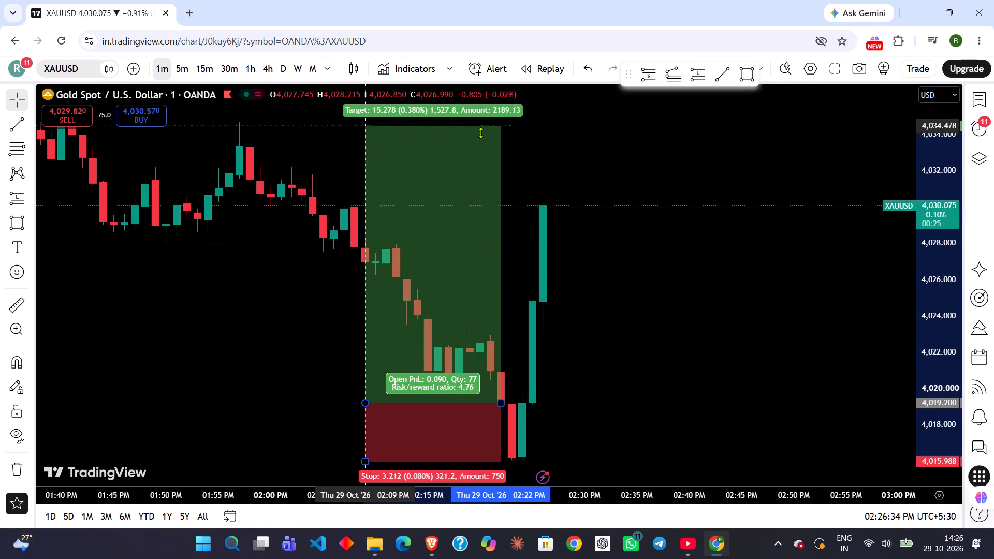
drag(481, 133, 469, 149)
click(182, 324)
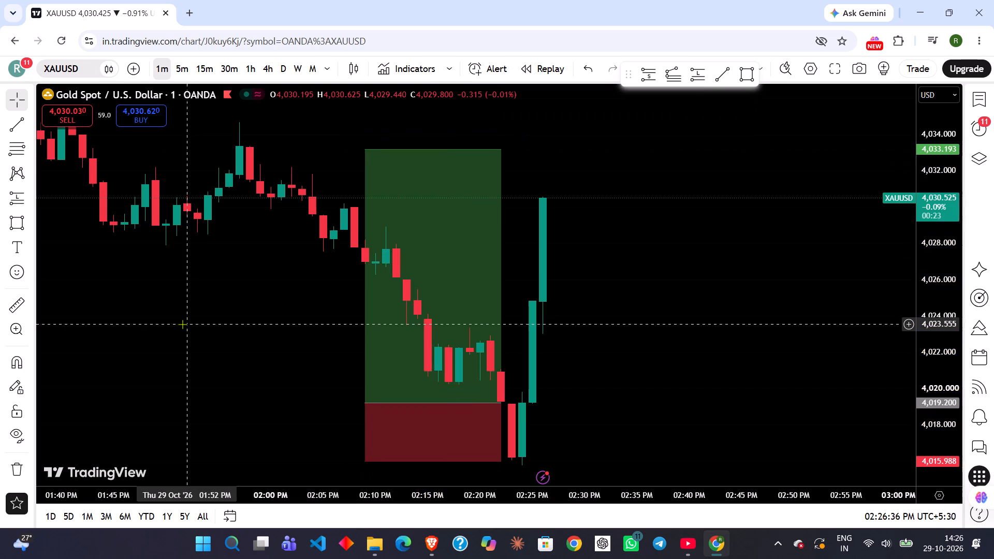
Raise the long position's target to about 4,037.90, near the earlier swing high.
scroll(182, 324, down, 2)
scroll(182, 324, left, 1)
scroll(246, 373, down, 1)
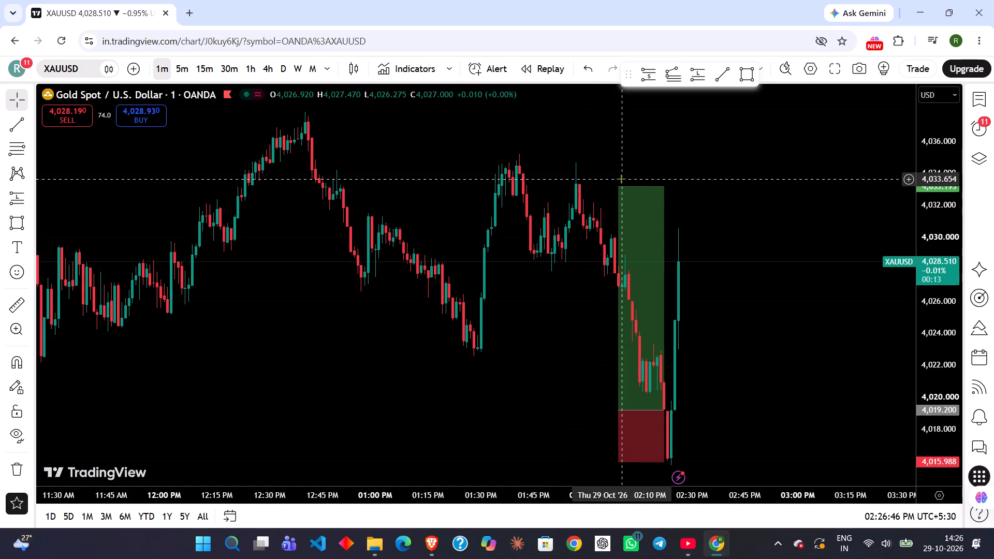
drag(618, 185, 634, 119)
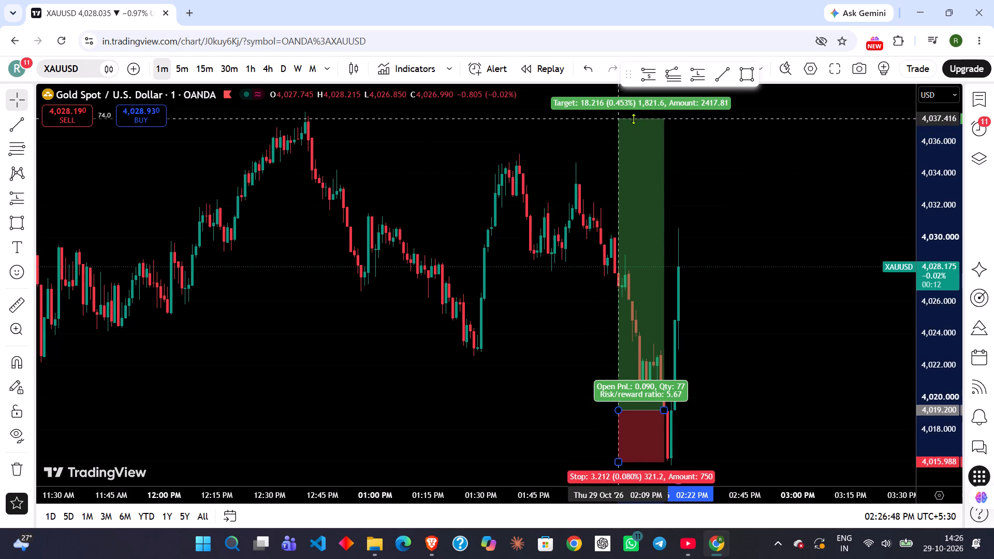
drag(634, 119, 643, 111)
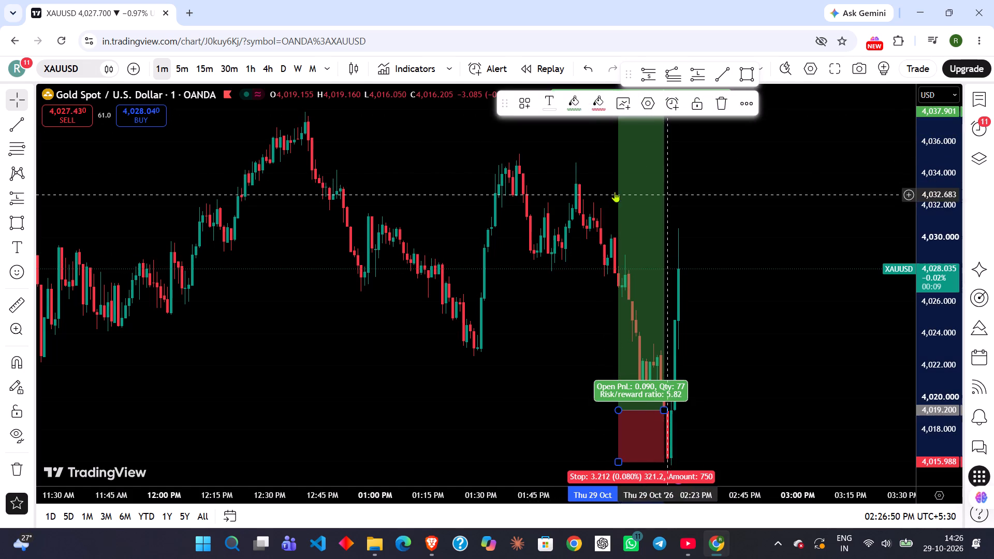
Examine the long position against the price swings on the 5-minute and 15-minute timeframes.
click(181, 78)
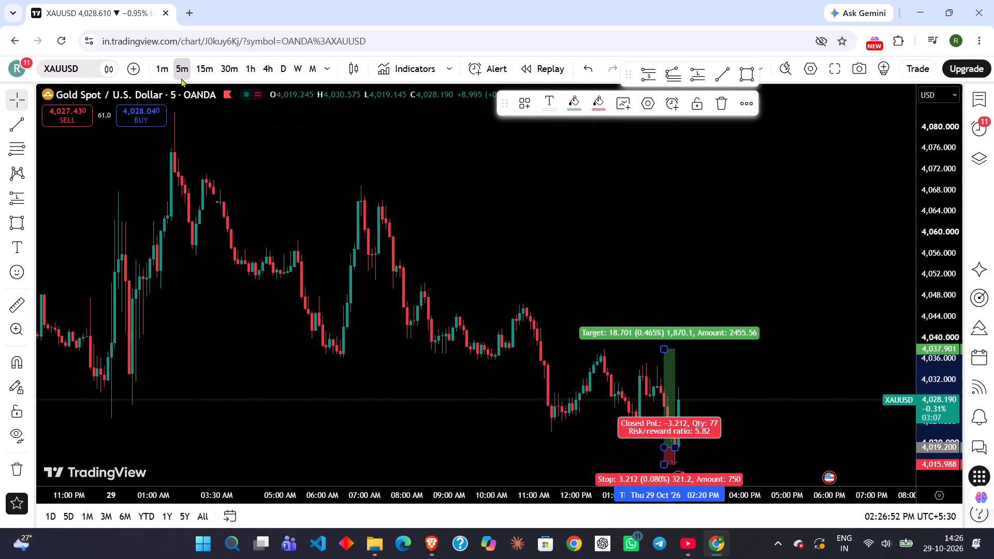
scroll(277, 237, up, 2)
scroll(328, 329, up, 1)
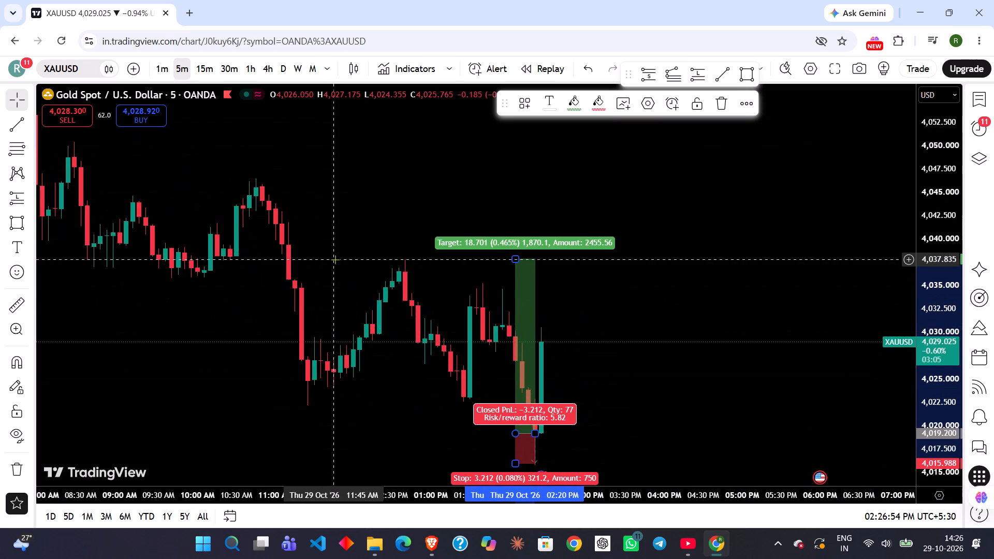
scroll(335, 259, down, 1)
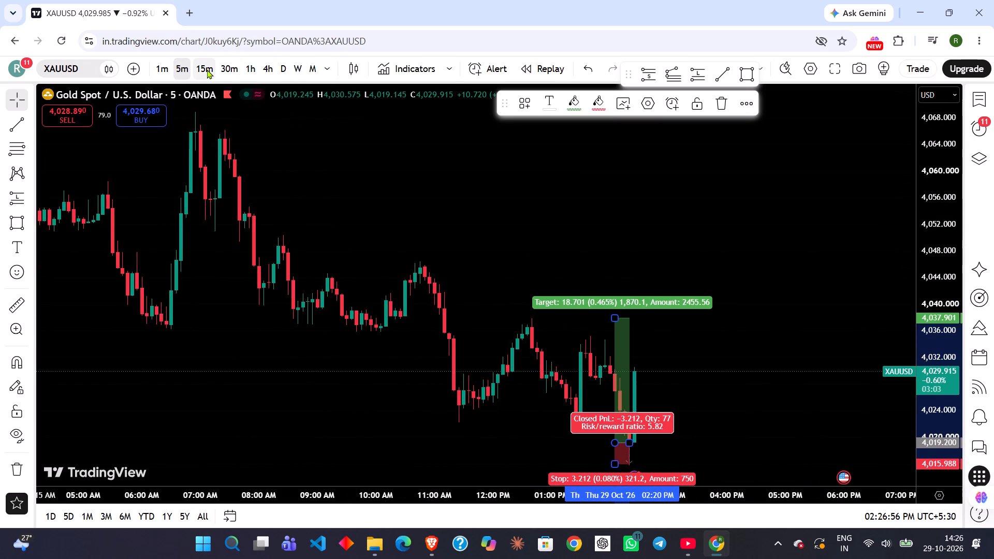
click(207, 69)
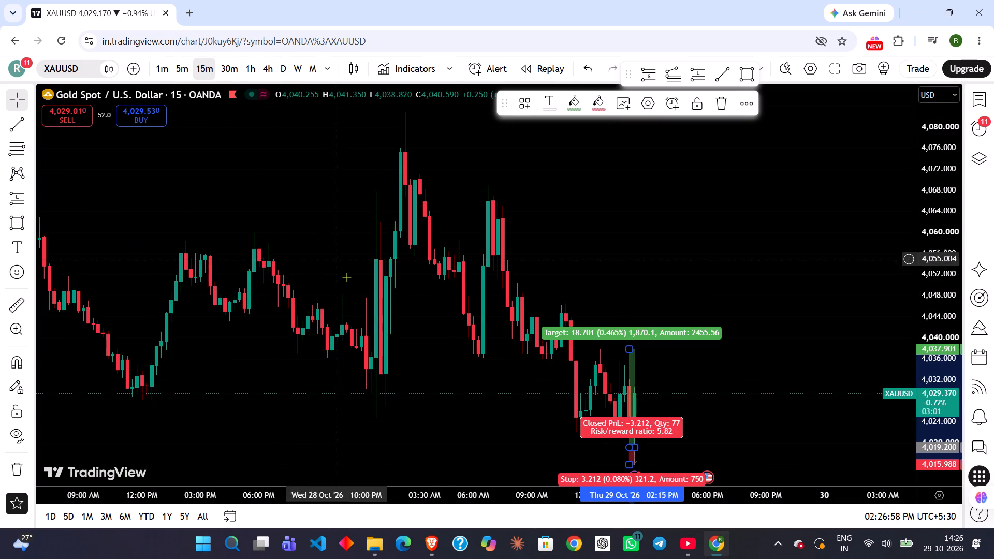
click(400, 333)
scroll(400, 333, up, 2)
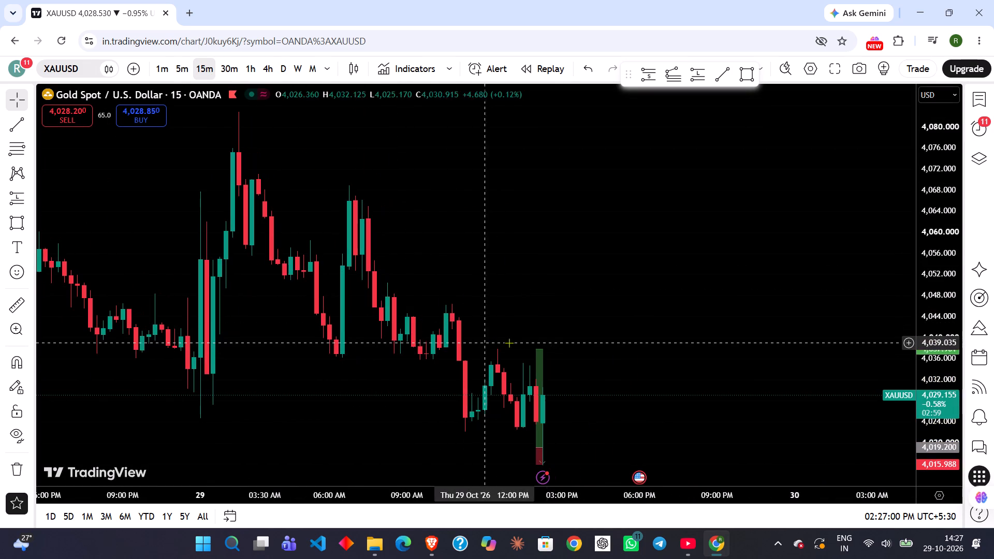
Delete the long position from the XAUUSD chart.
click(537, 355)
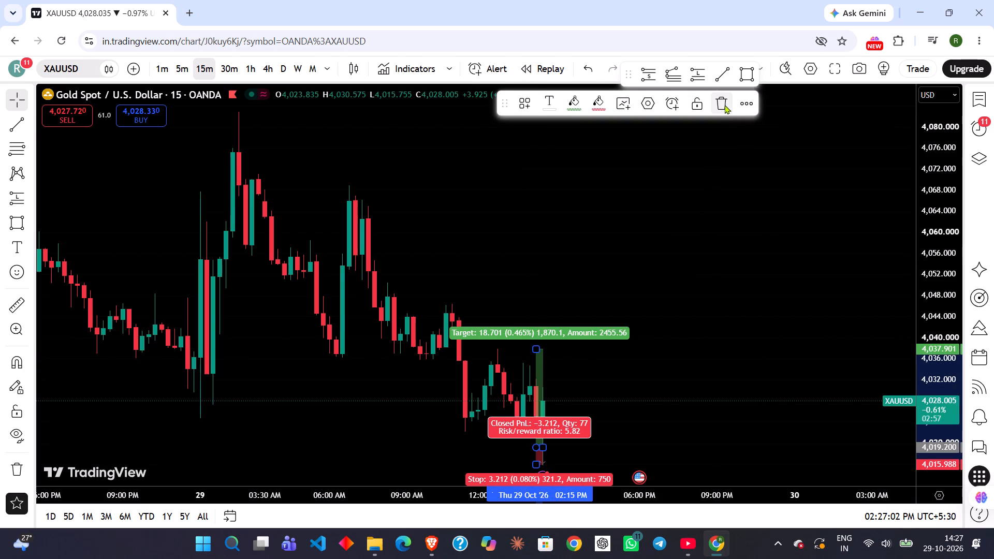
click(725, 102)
Examine the wider XAUUSD price swings on the 15-minute, 5-minute and 1-hour timeframes.
scroll(415, 217, down, 3)
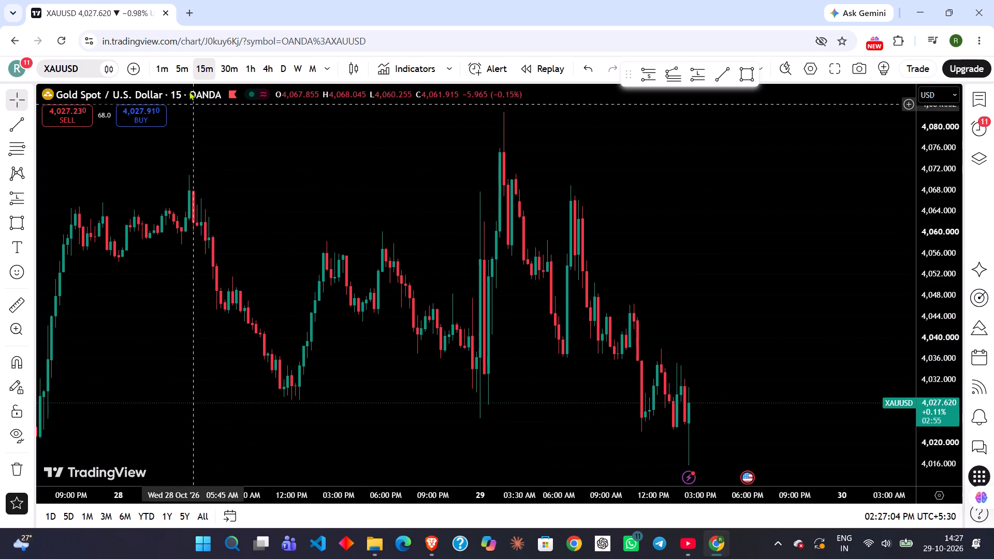
click(186, 70)
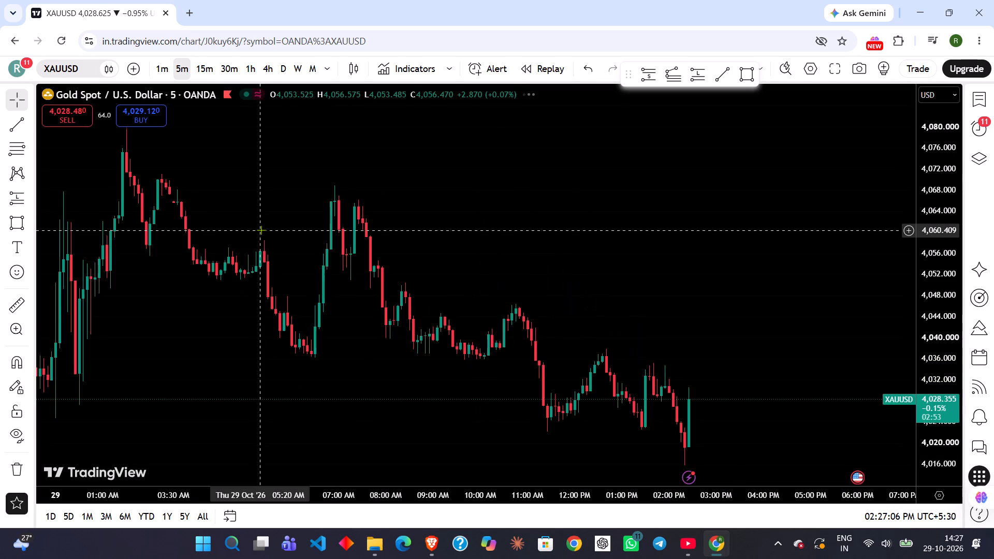
scroll(350, 350, down, 5)
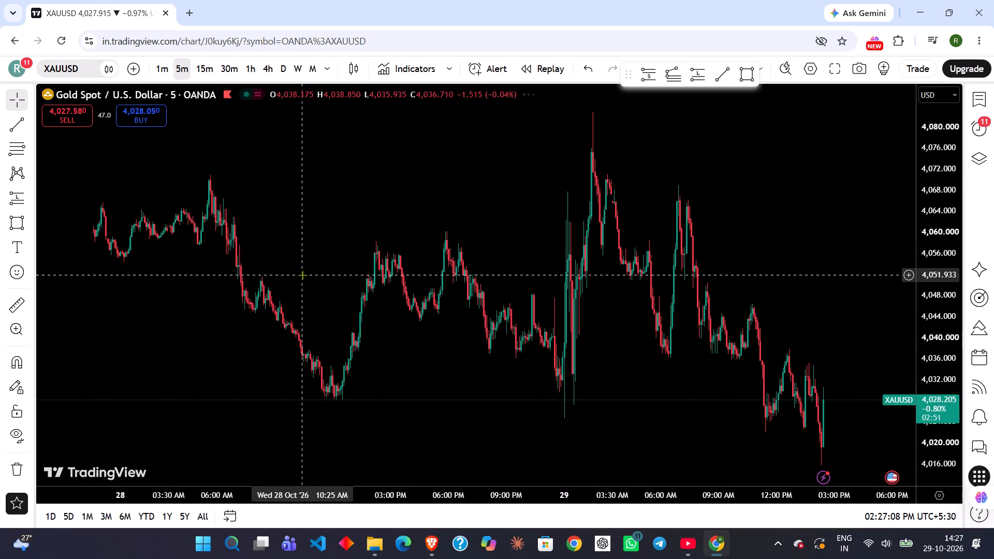
scroll(258, 263, up, 1)
click(248, 61)
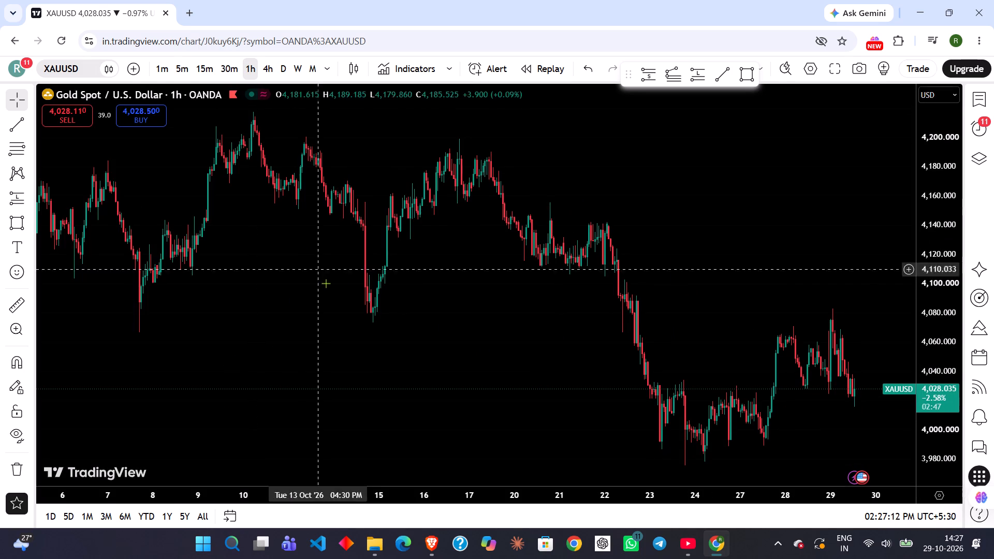
scroll(326, 283, up, 4)
scroll(322, 362, up, 1)
scroll(263, 343, up, 1)
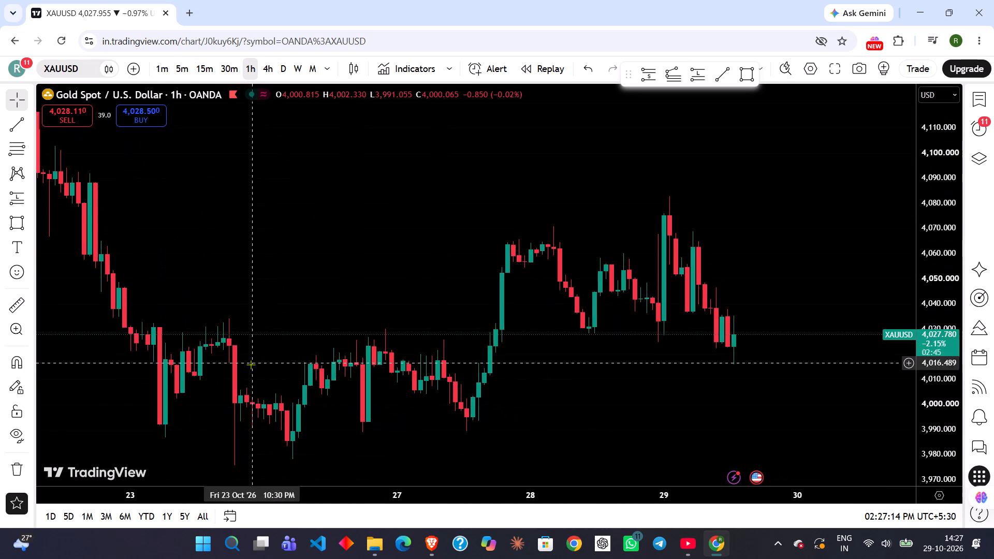
scroll(251, 364, up, 1)
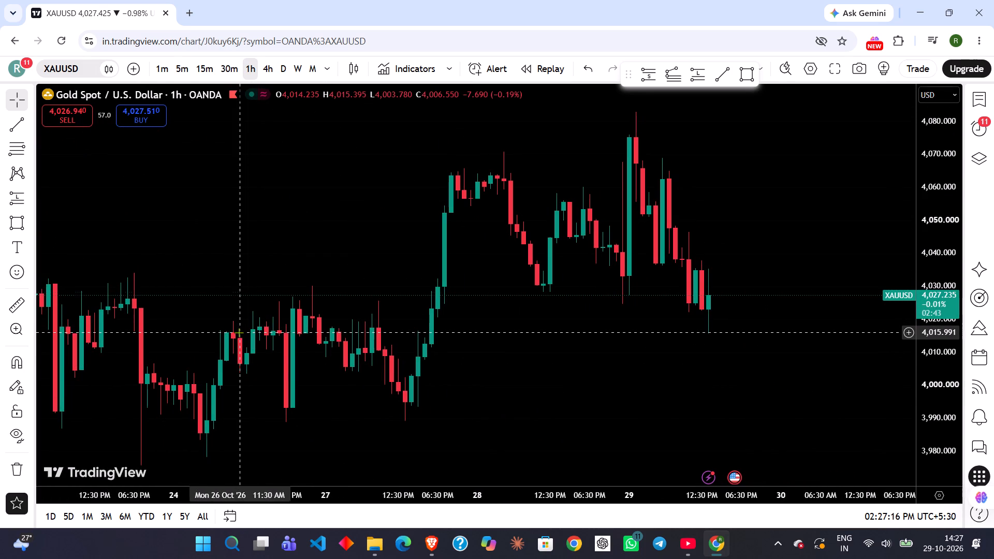
scroll(199, 406, left, 1)
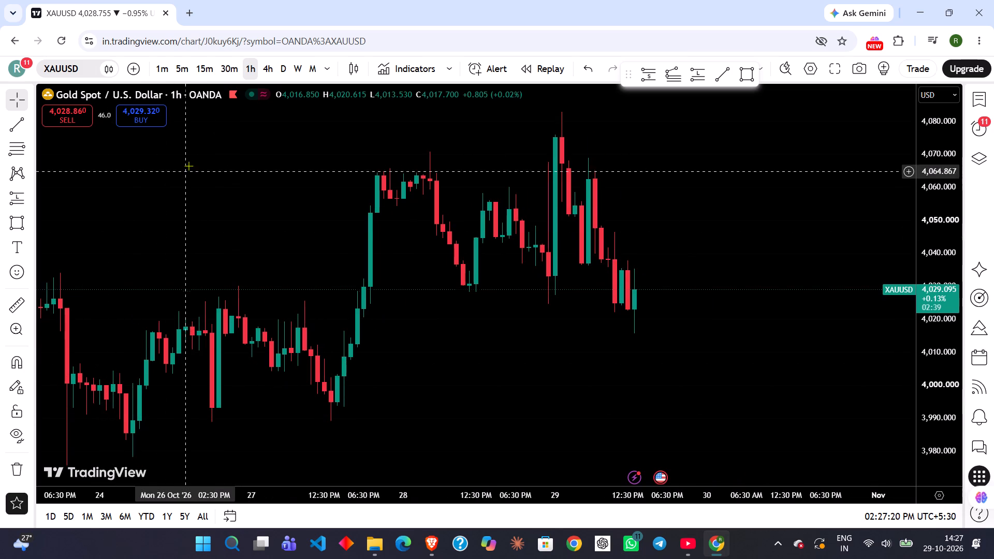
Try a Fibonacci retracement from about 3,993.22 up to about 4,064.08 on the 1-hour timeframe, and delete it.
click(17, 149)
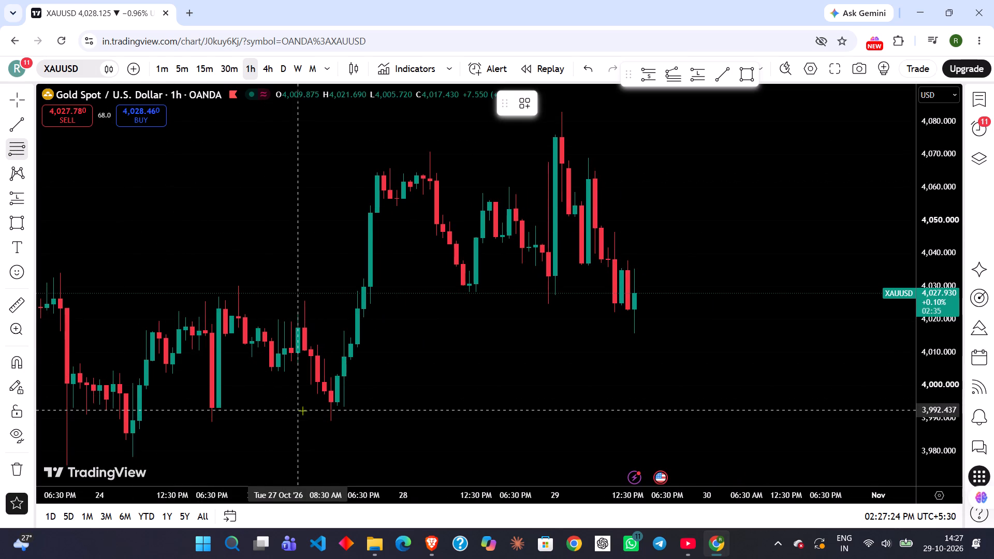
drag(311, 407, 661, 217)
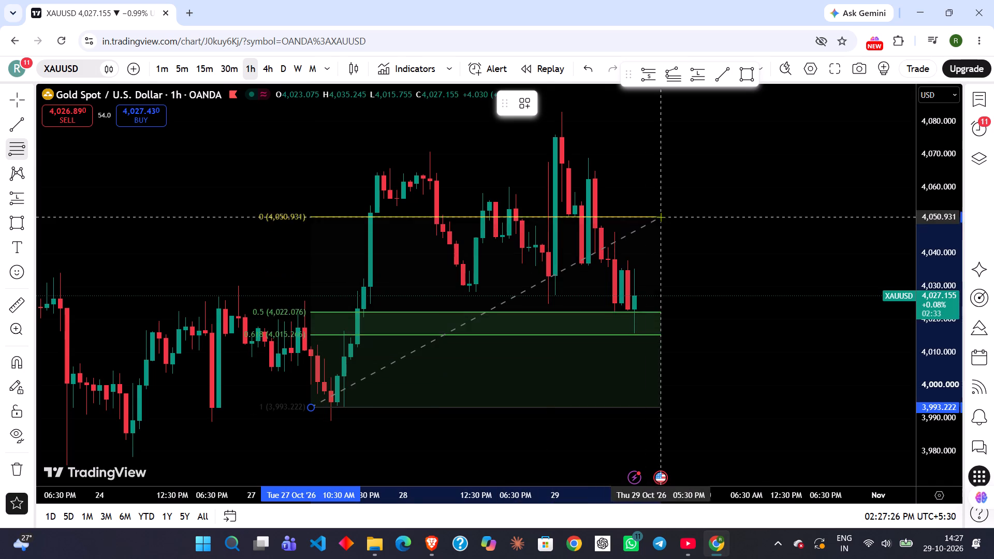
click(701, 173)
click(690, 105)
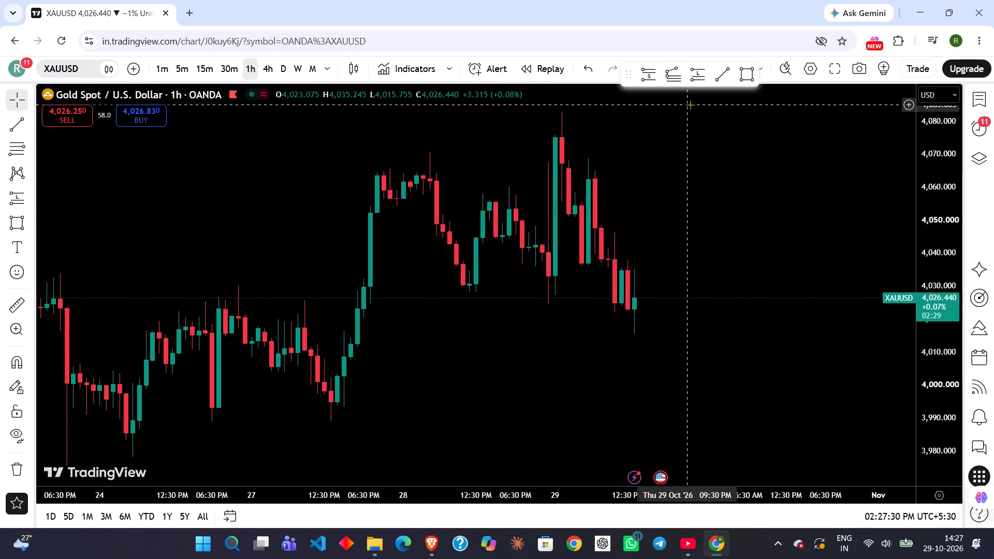
Compare the latest price move on the 15-minute, 5-minute and 1-minute timeframes, including the earlier swings.
click(209, 69)
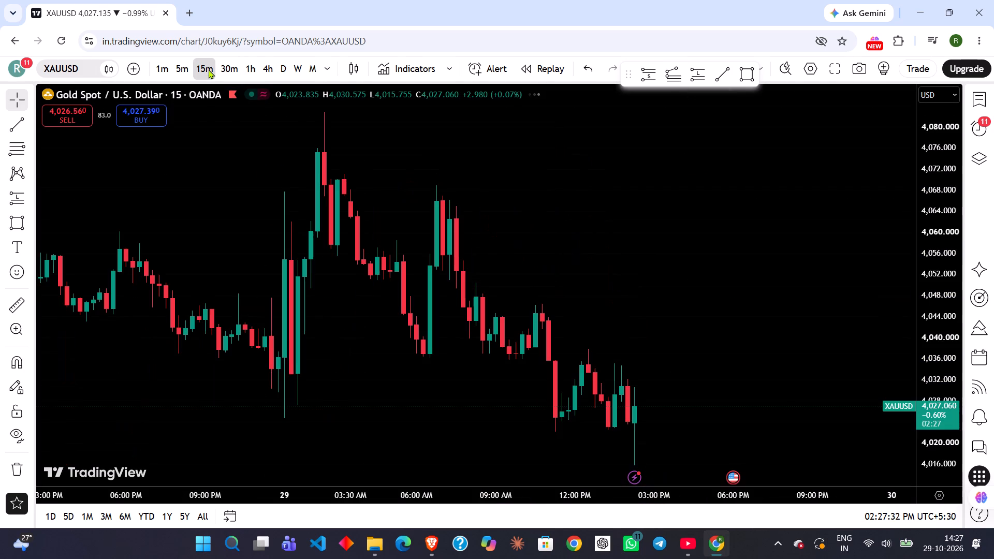
click(176, 65)
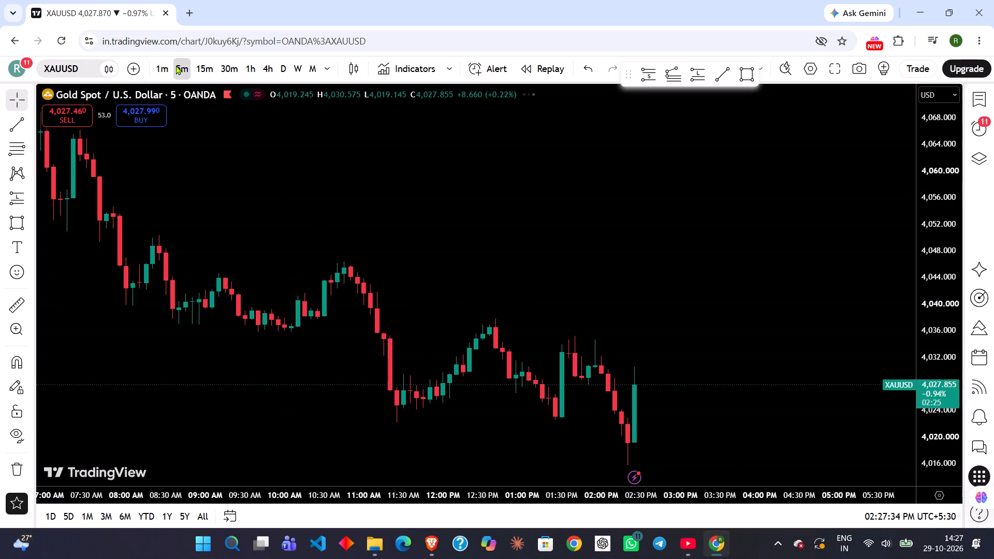
click(166, 66)
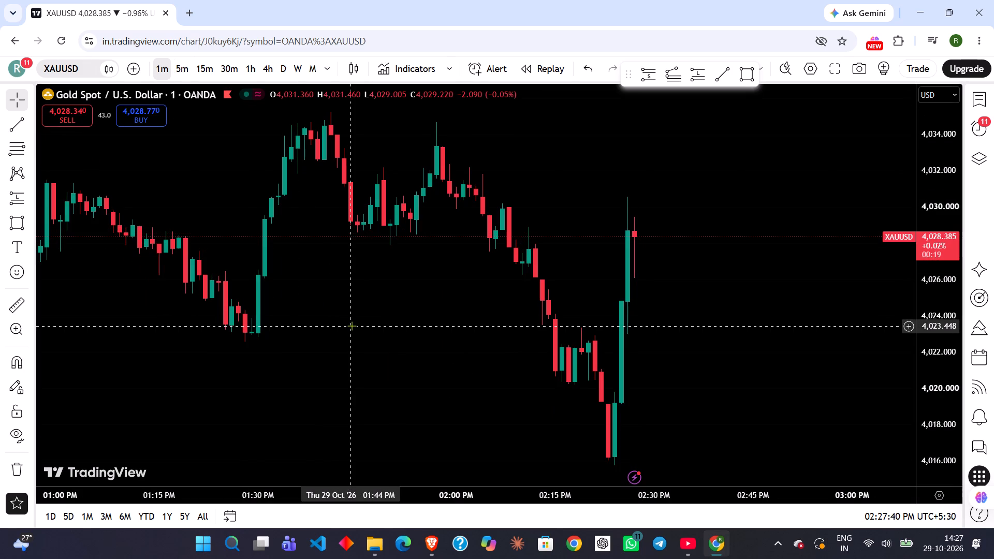
scroll(364, 283, down, 4)
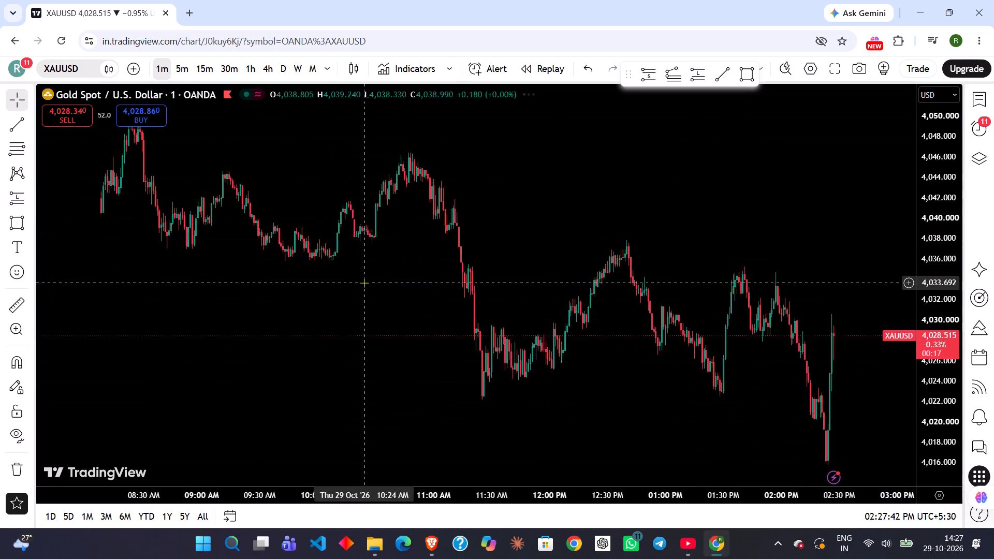
Compare the latest XAUUSD price move on the 1-minute, 5-minute, 15-minute, 1-hour and 4-hour timeframes.
scroll(364, 283, up, 4)
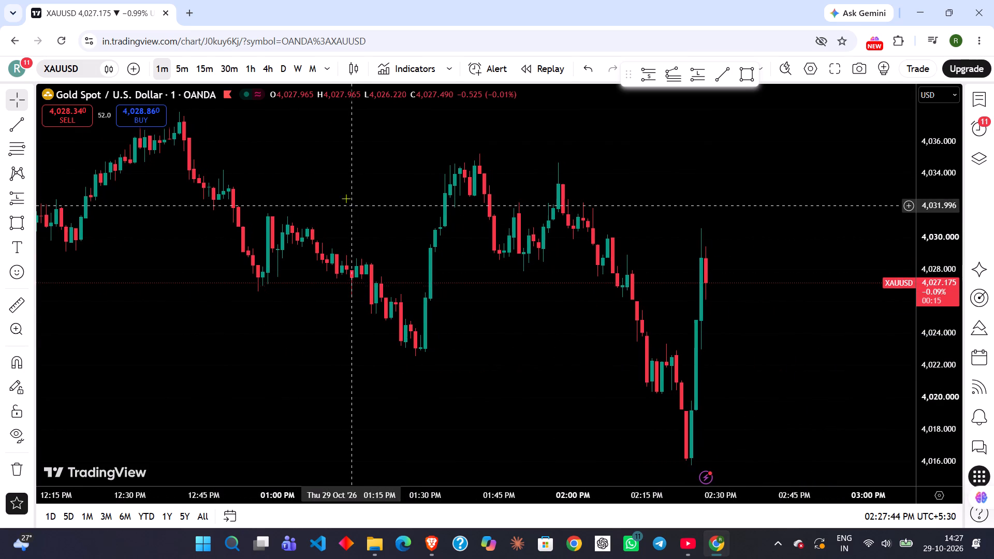
scroll(366, 302, up, 3)
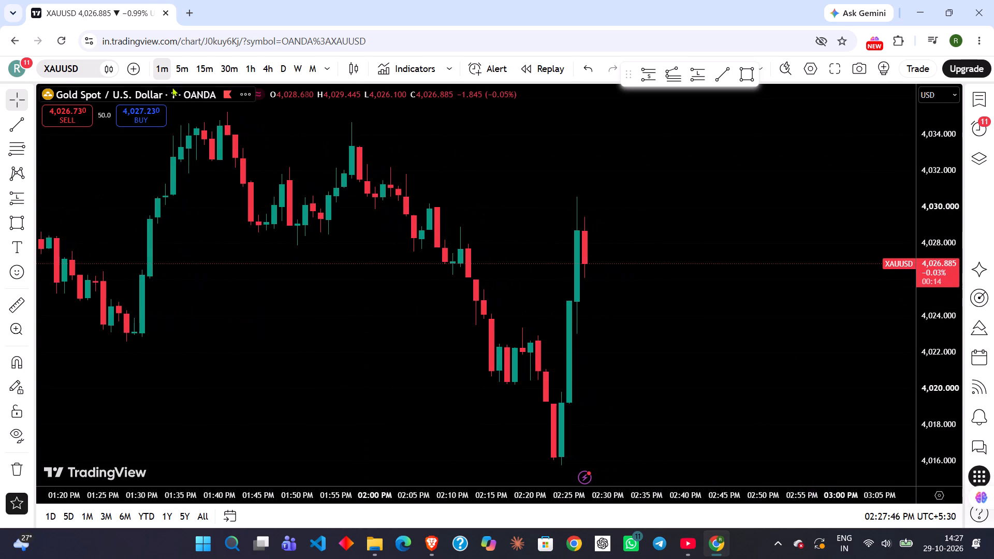
click(183, 71)
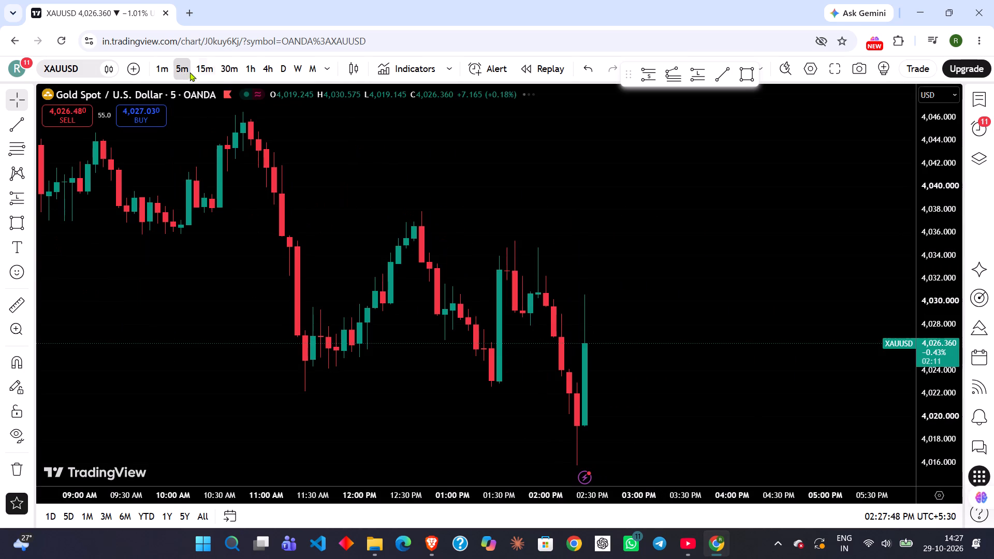
click(210, 74)
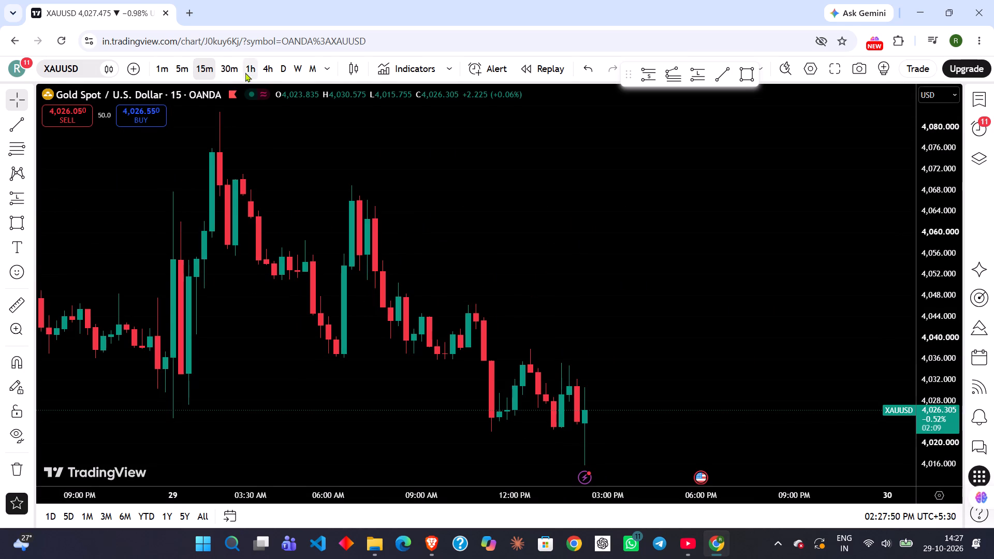
click(259, 72)
click(253, 72)
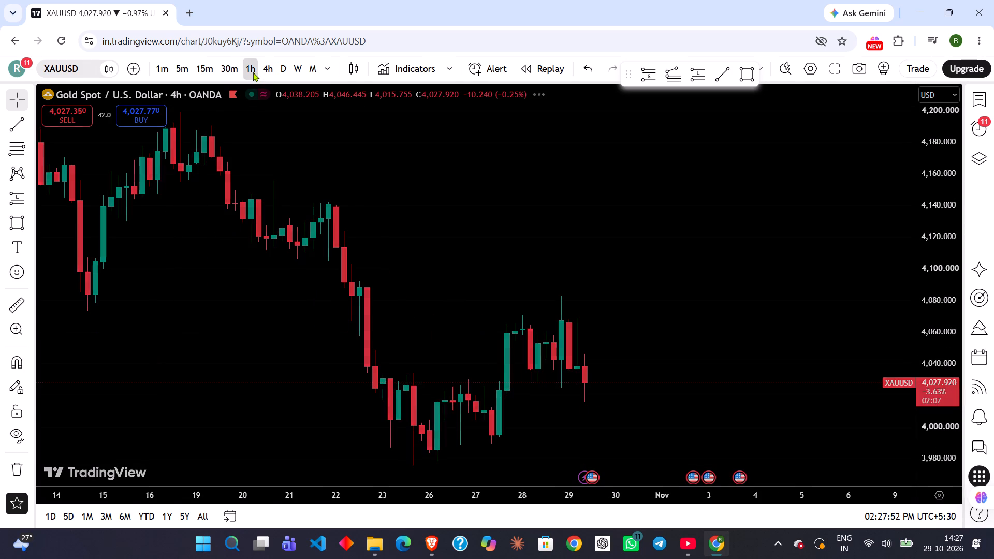
click(206, 70)
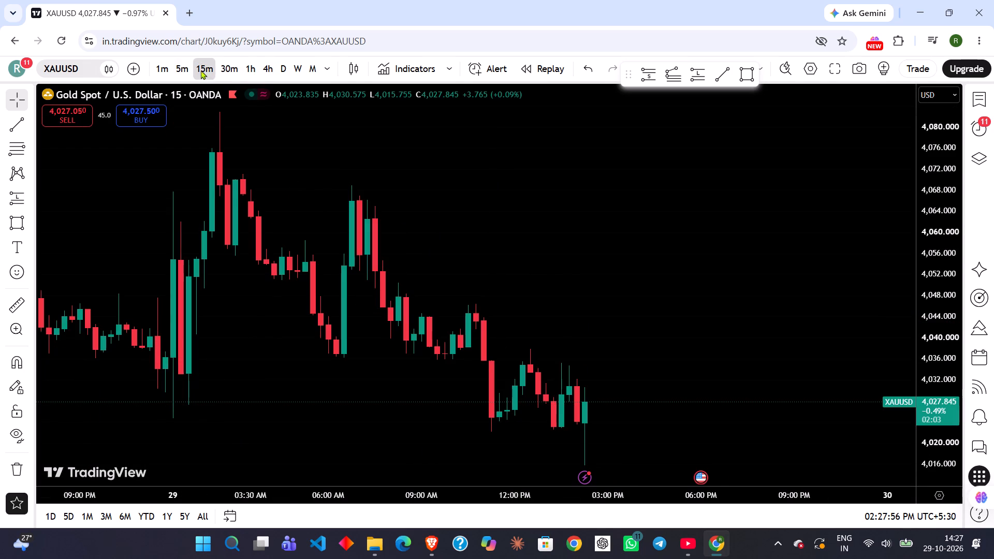
click(182, 69)
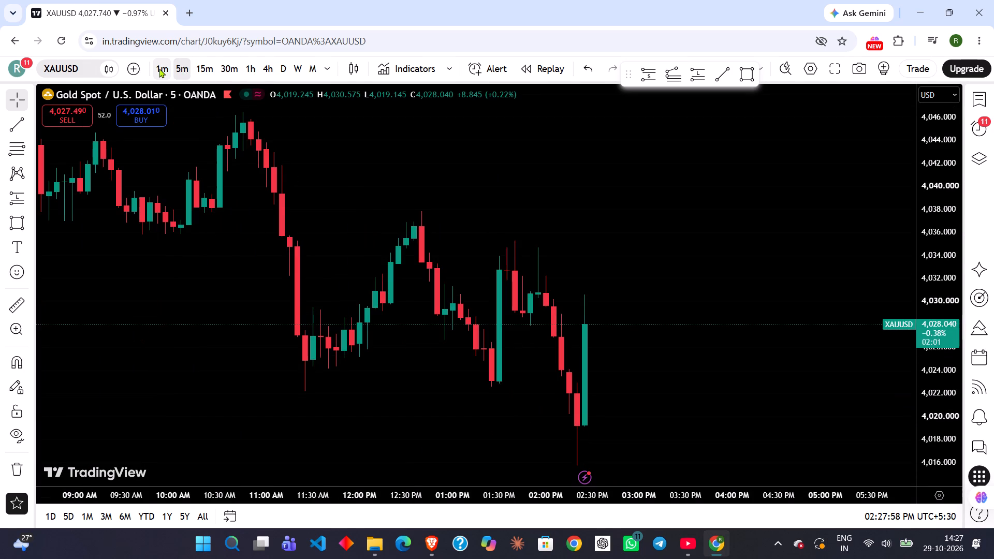
Draw a Fibonacci retracement on the 1-minute timeframe from the swing low at about 4,015.83 up to about 4,030.63.
click(159, 68)
scroll(289, 241, down, 3)
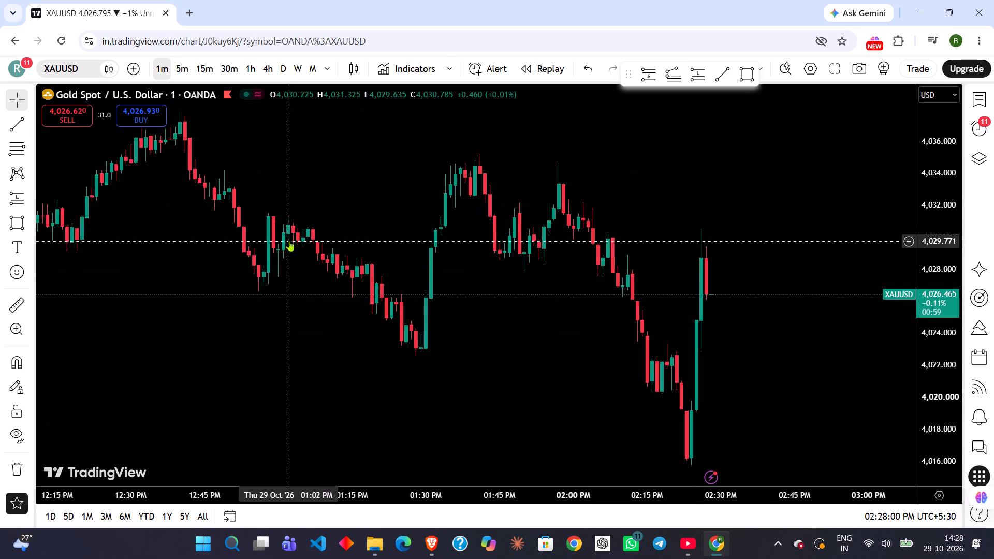
scroll(289, 241, up, 3)
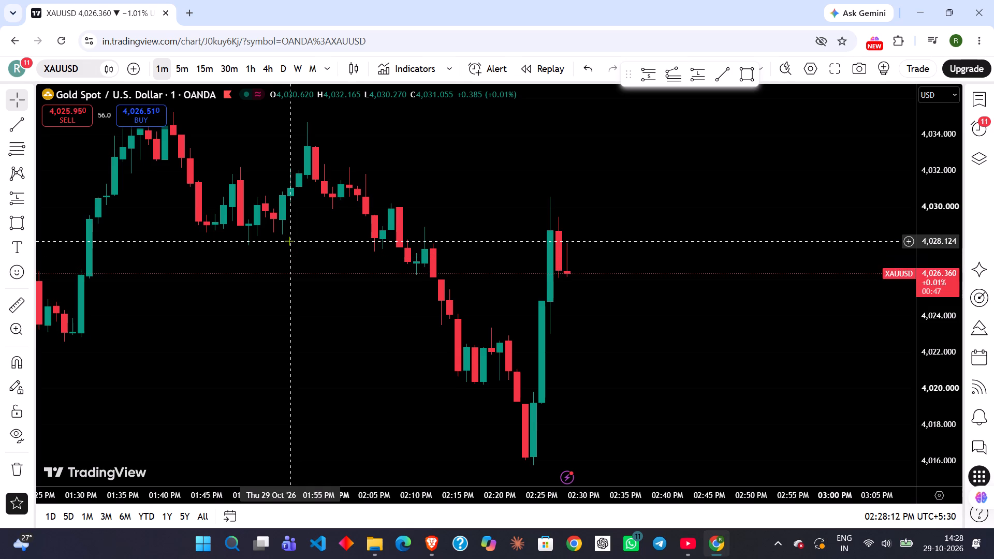
scroll(289, 241, up, 2)
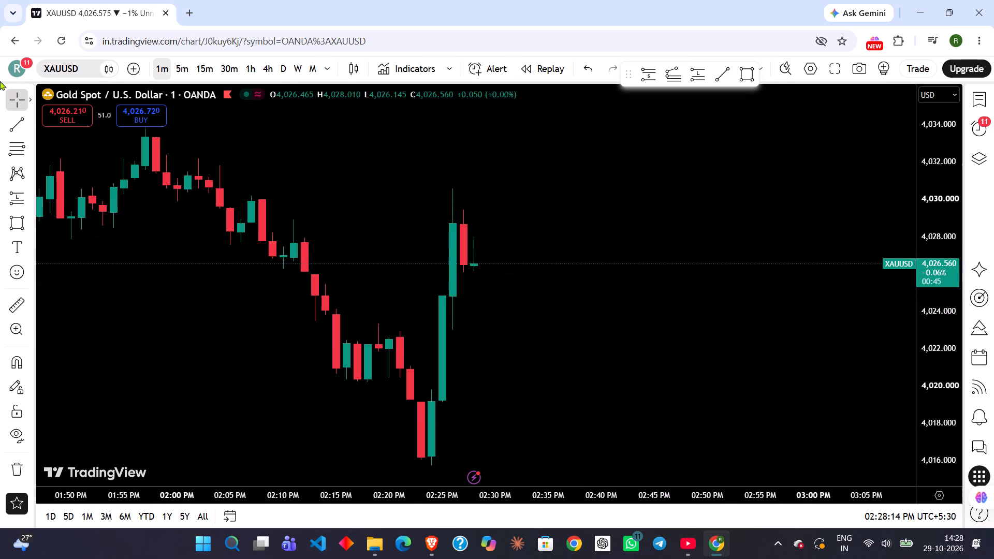
click(18, 142)
scroll(304, 336, up, 1)
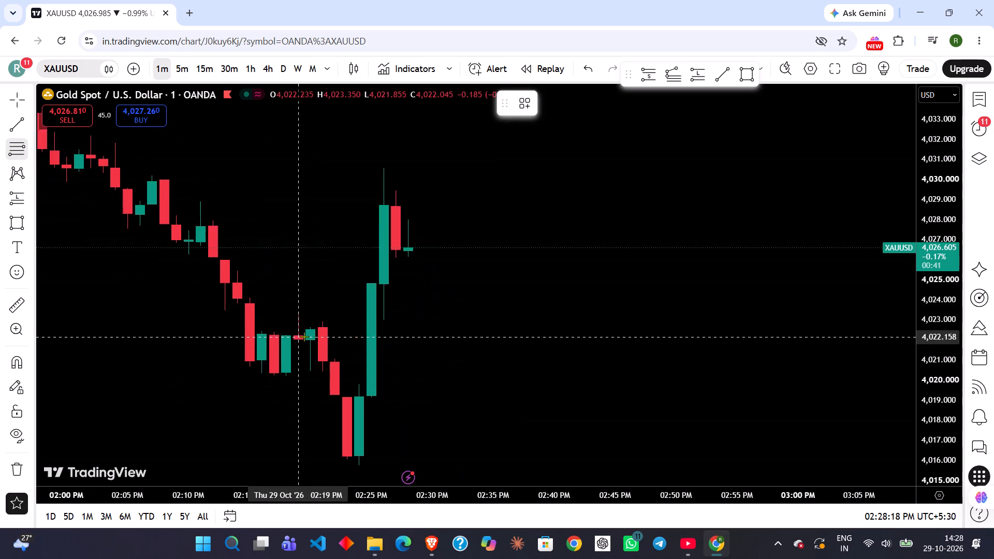
click(337, 464)
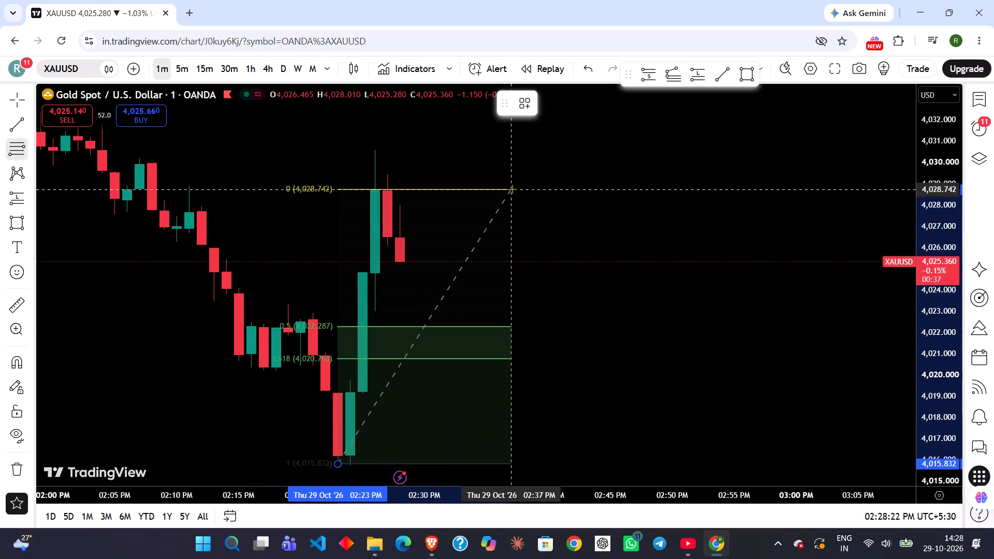
click(592, 149)
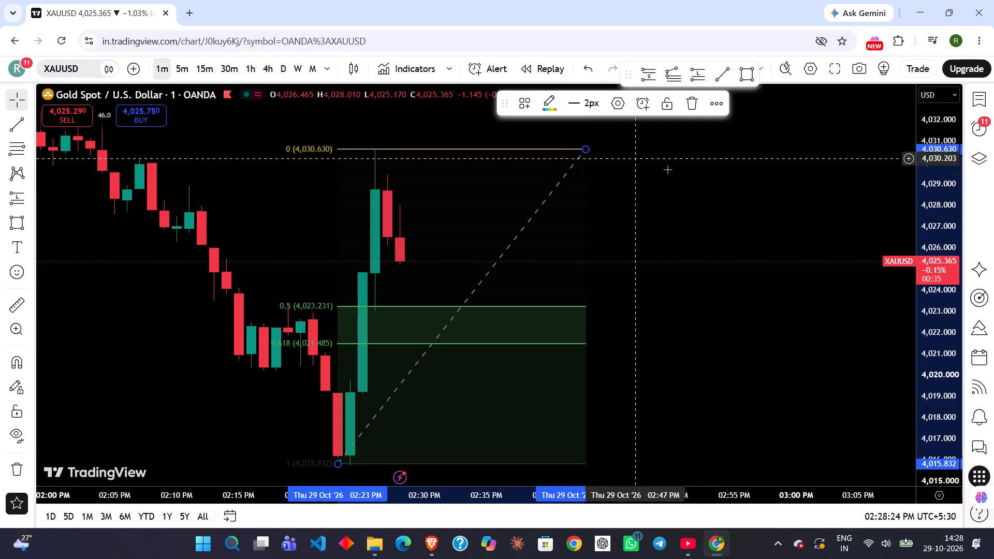
click(667, 169)
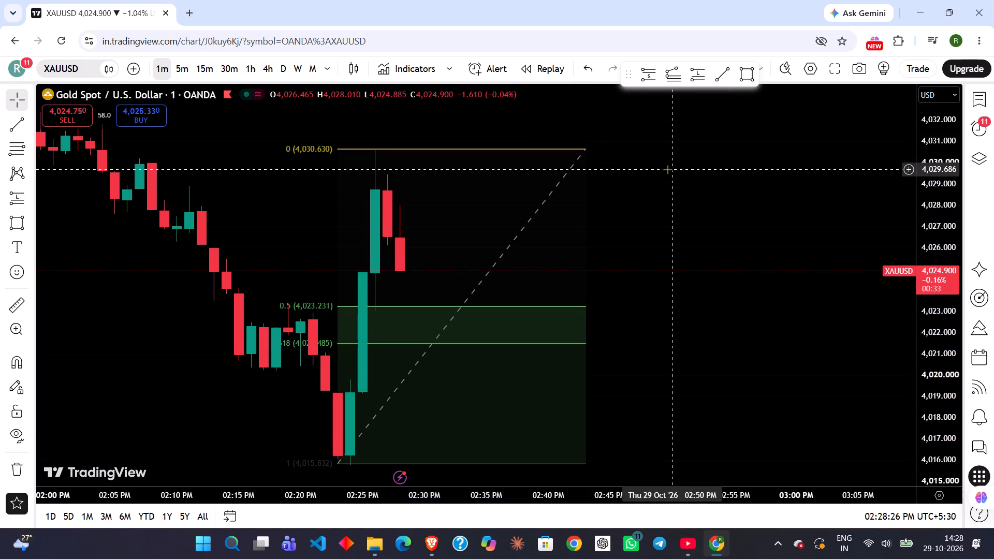
Place a long position with entry at about 4,023.33 near the 0.5 level and stop at about 4,021.49 on the 0.618 level.
scroll(507, 256, right, 1)
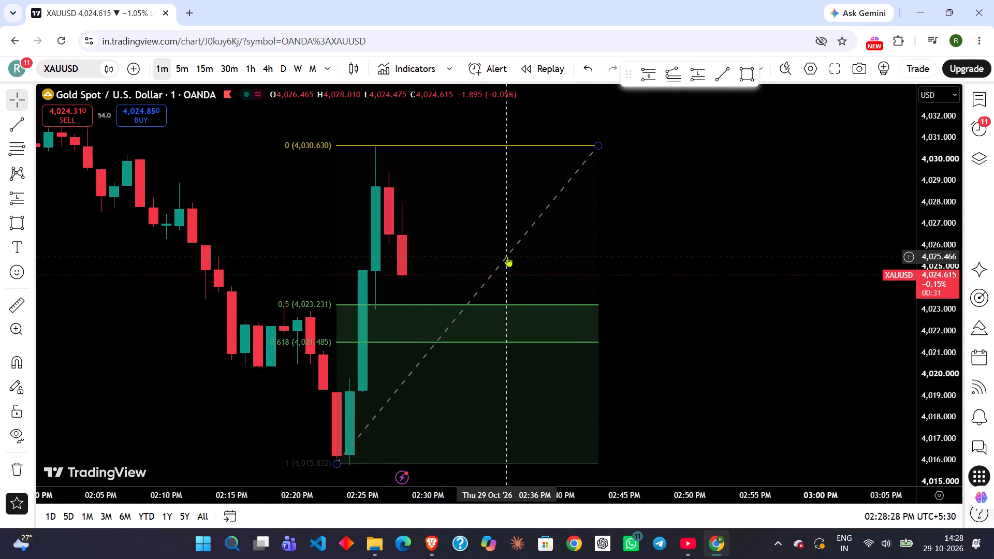
scroll(507, 256, right, 1)
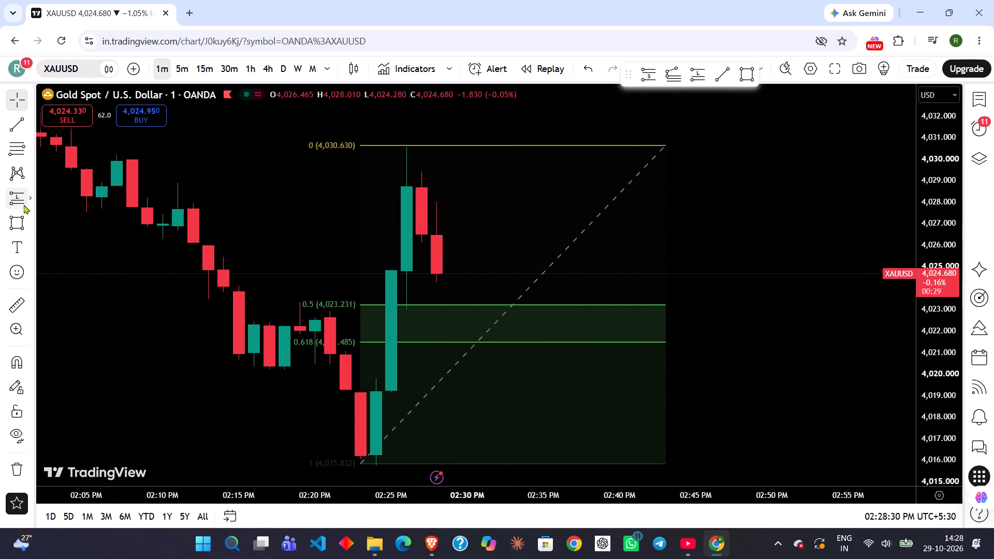
click(32, 201)
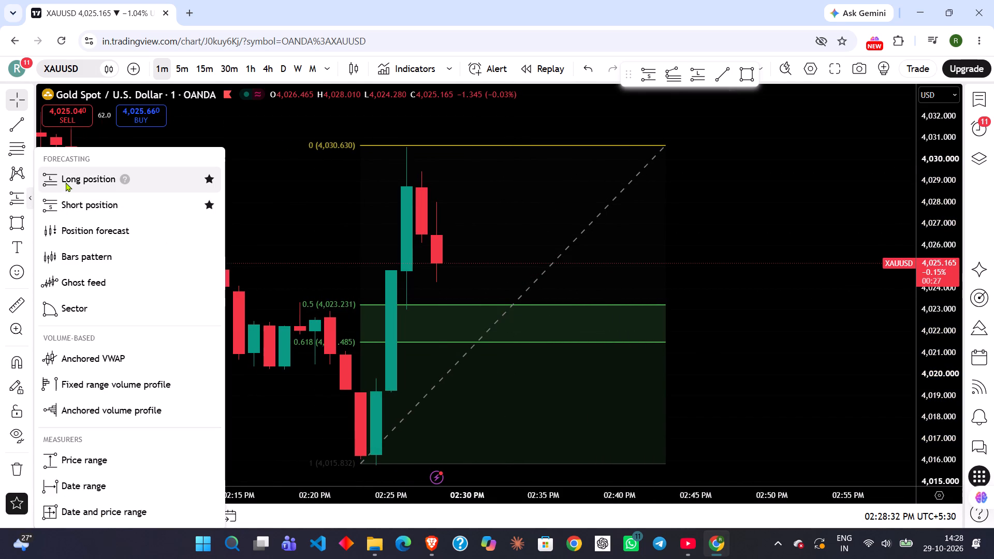
click(67, 181)
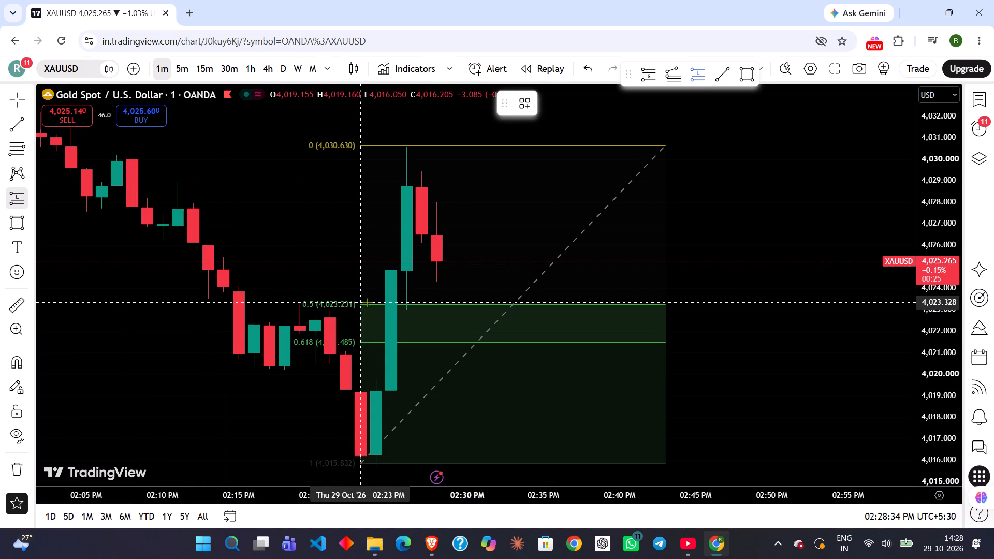
click(367, 302)
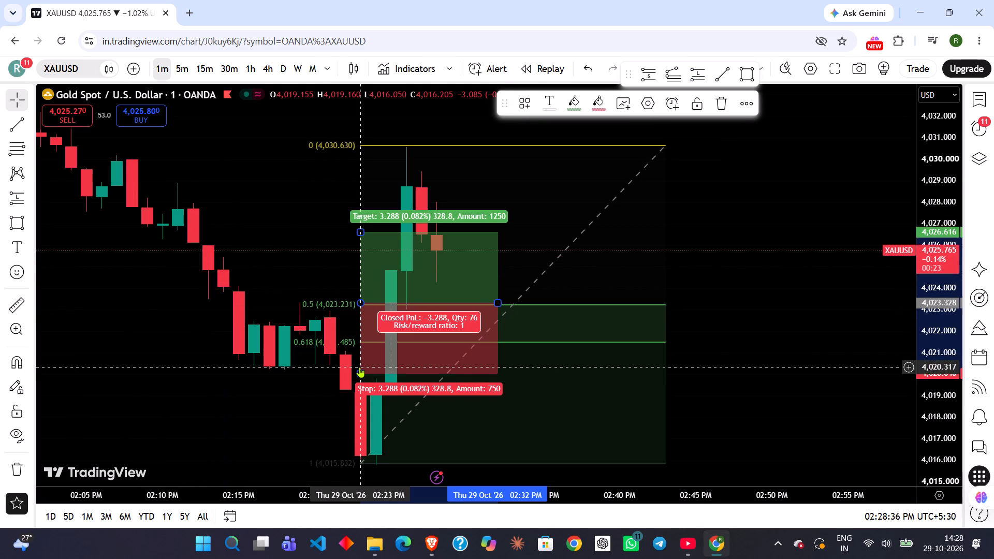
drag(362, 373, 350, 347)
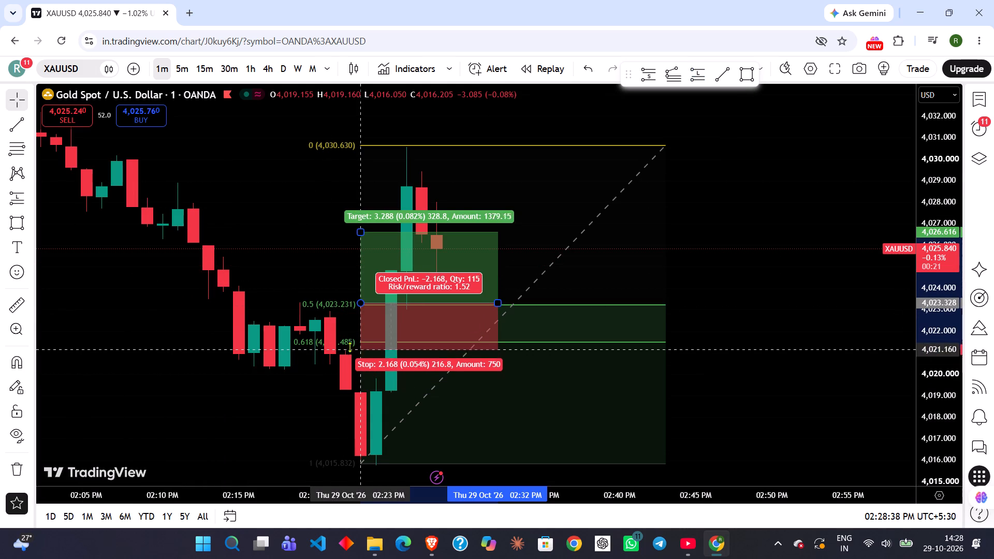
drag(350, 347, 349, 342)
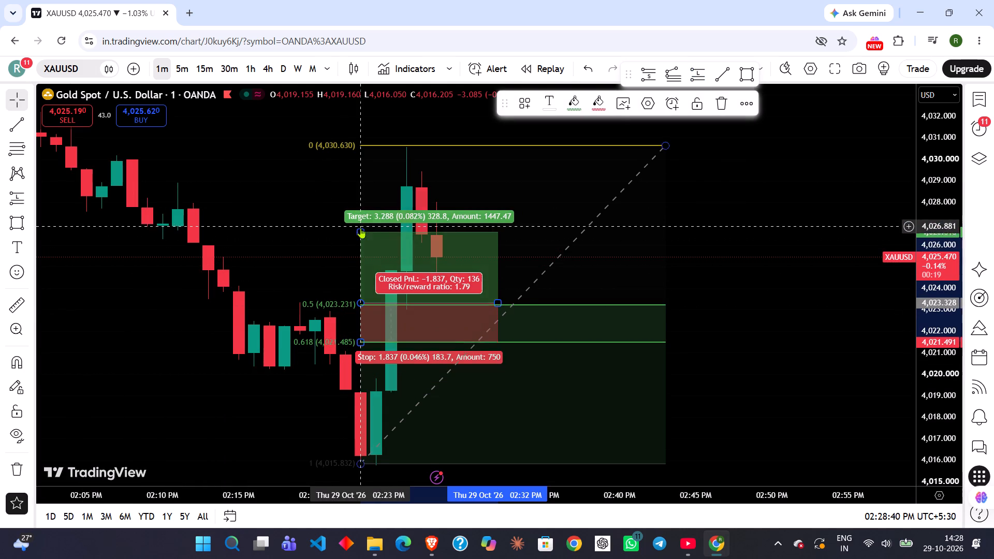
Raise the long position's target to about 4,030.71, at the retracement's 0 level.
drag(360, 232, 331, 148)
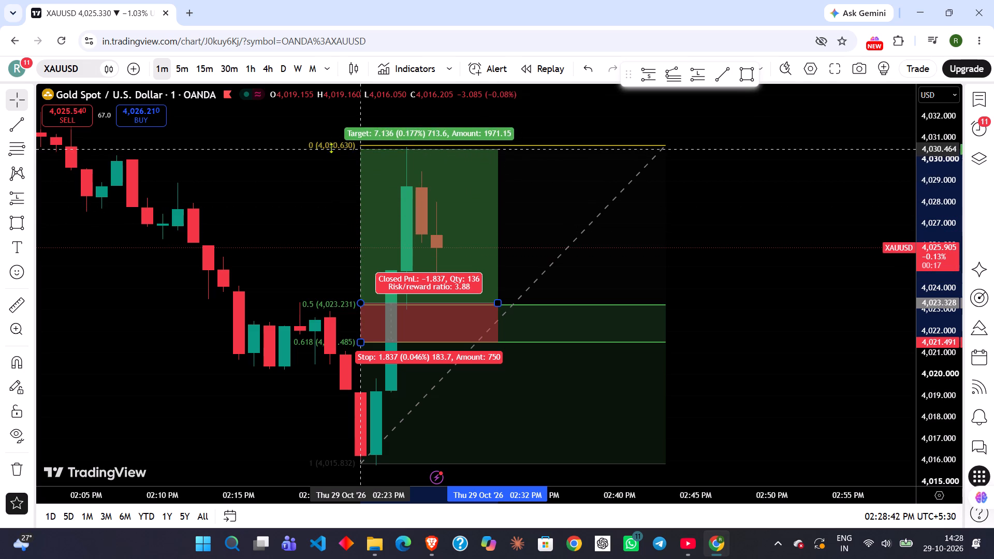
drag(331, 148, 329, 149)
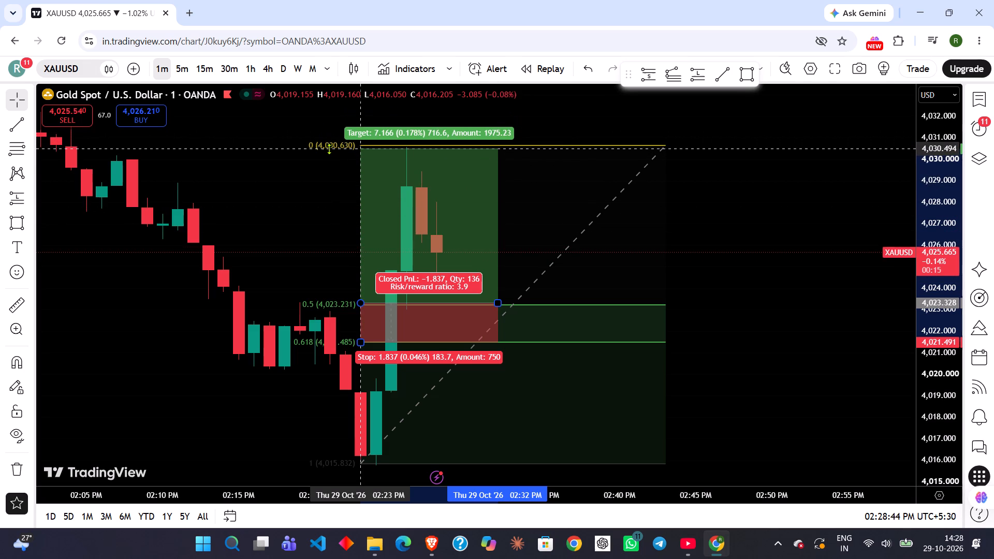
drag(329, 149, 328, 140)
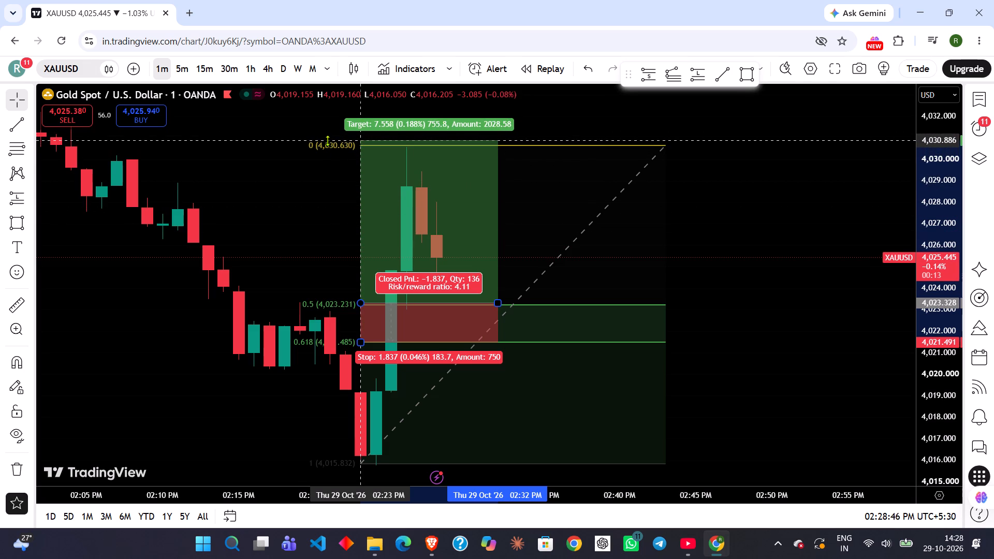
drag(328, 140, 329, 144)
click(200, 173)
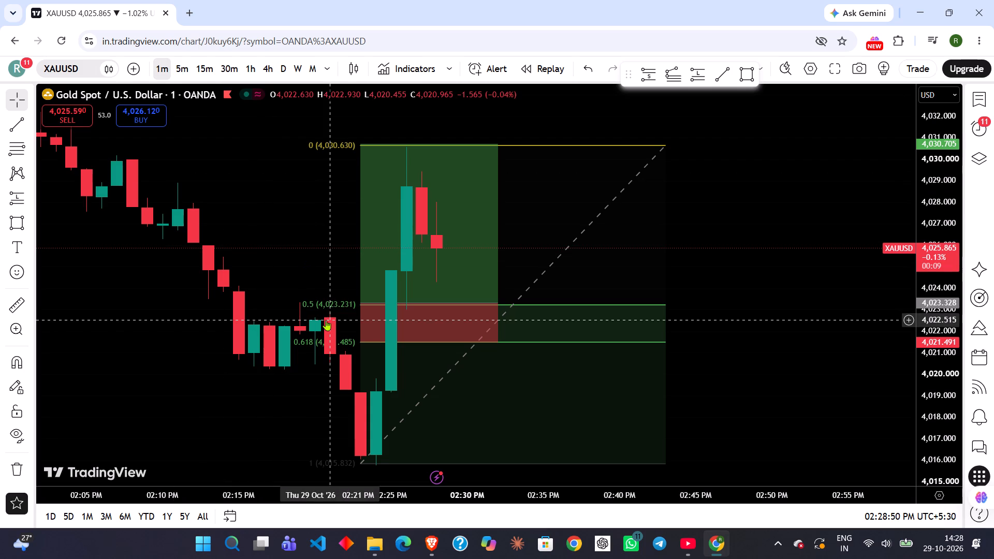
Examine how price moves relative to the long position and retracement levels on the 1-minute and 5-minute timeframes.
scroll(322, 308, up, 1)
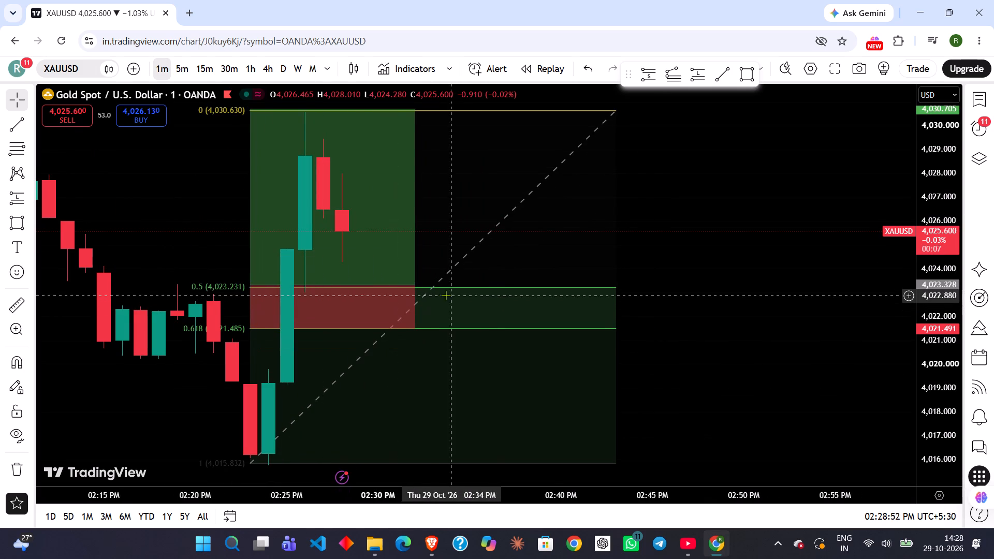
click(525, 287)
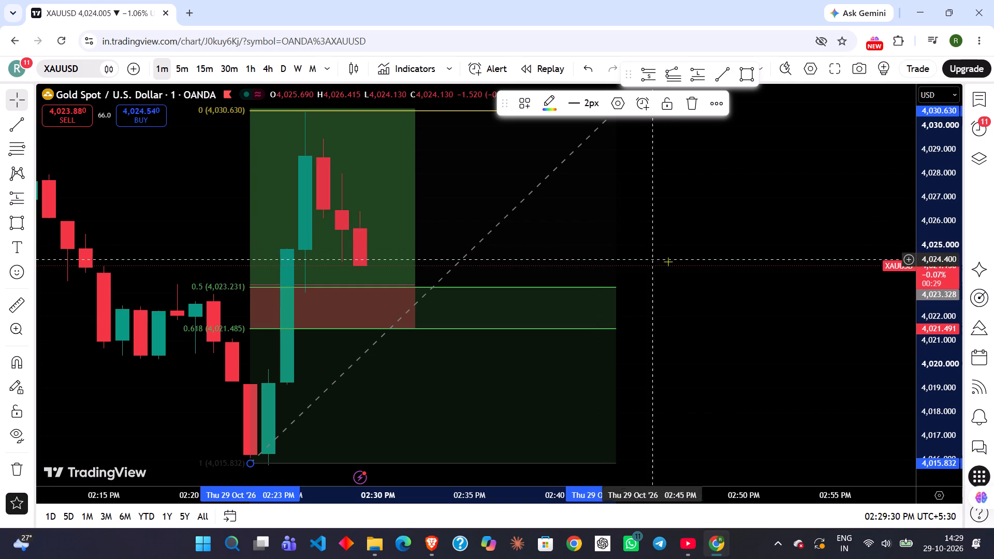
scroll(455, 225, right, 2)
scroll(455, 225, up, 1)
scroll(233, 231, down, 1)
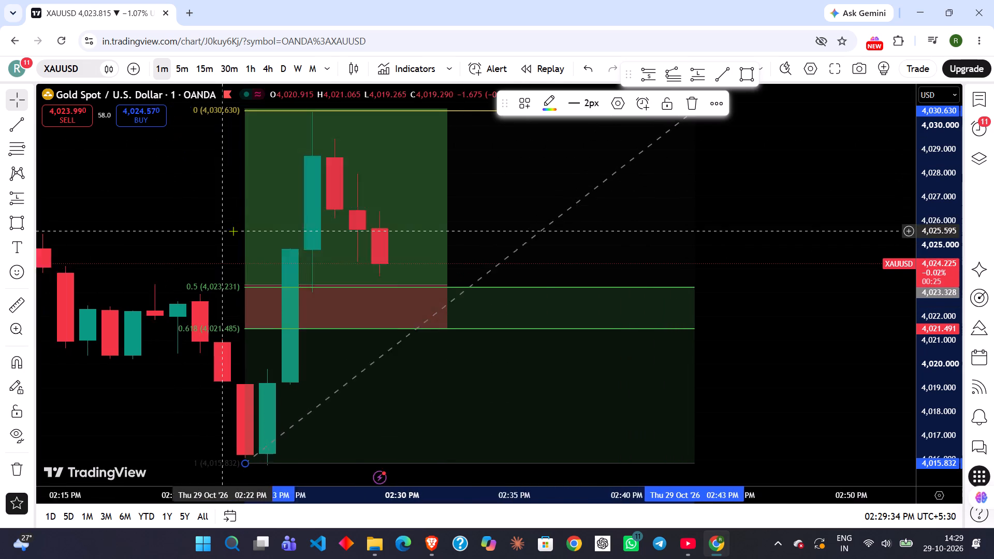
scroll(233, 231, down, 1)
click(182, 72)
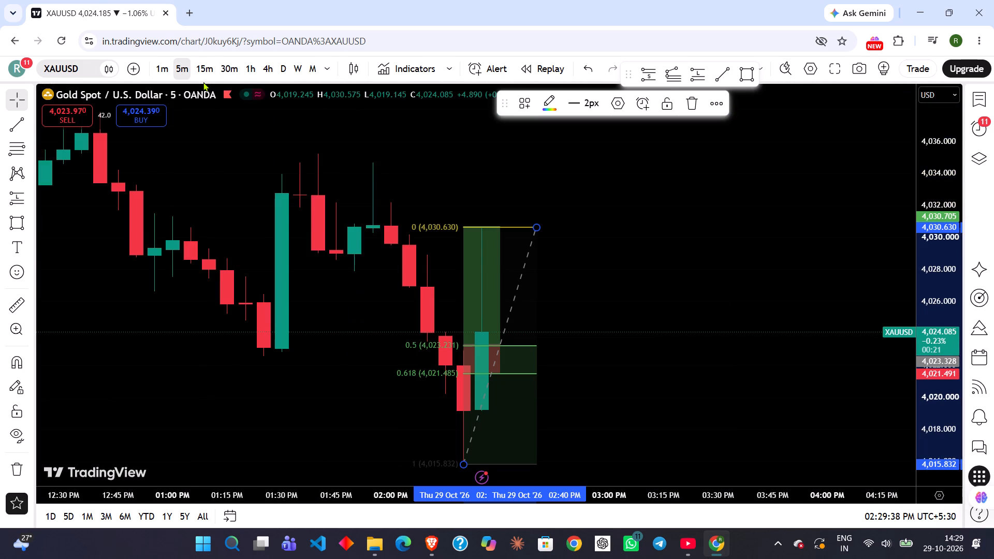
click(159, 75)
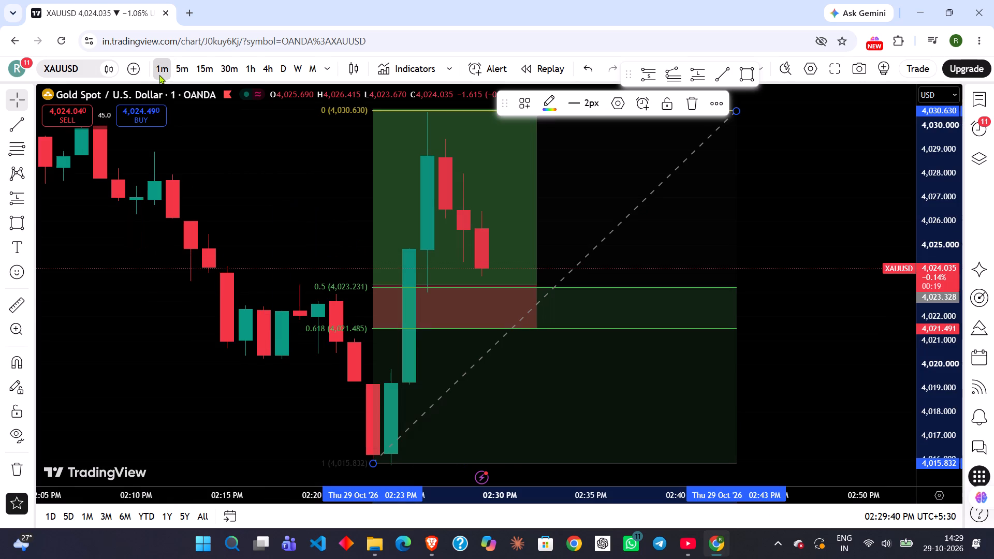
scroll(274, 322, up, 2)
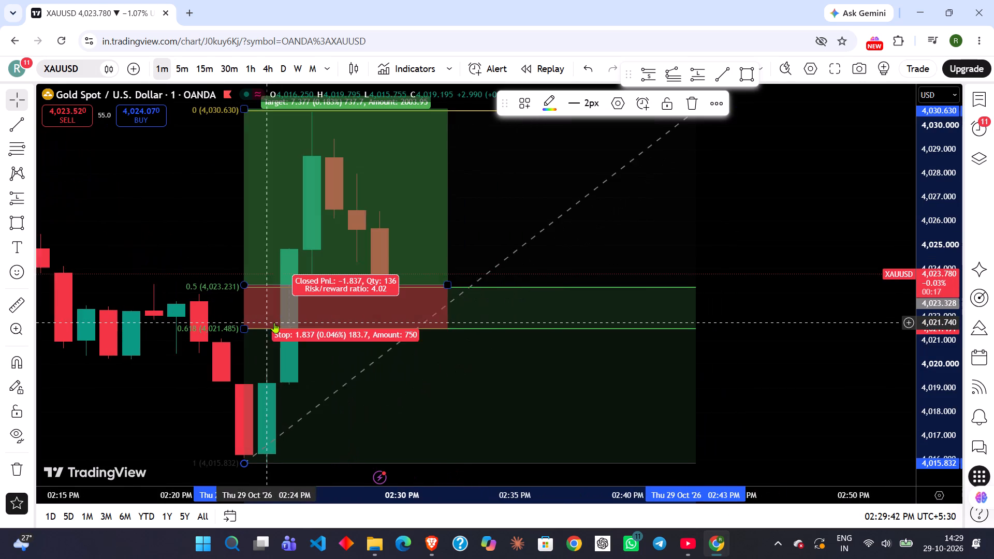
scroll(274, 322, up, 1)
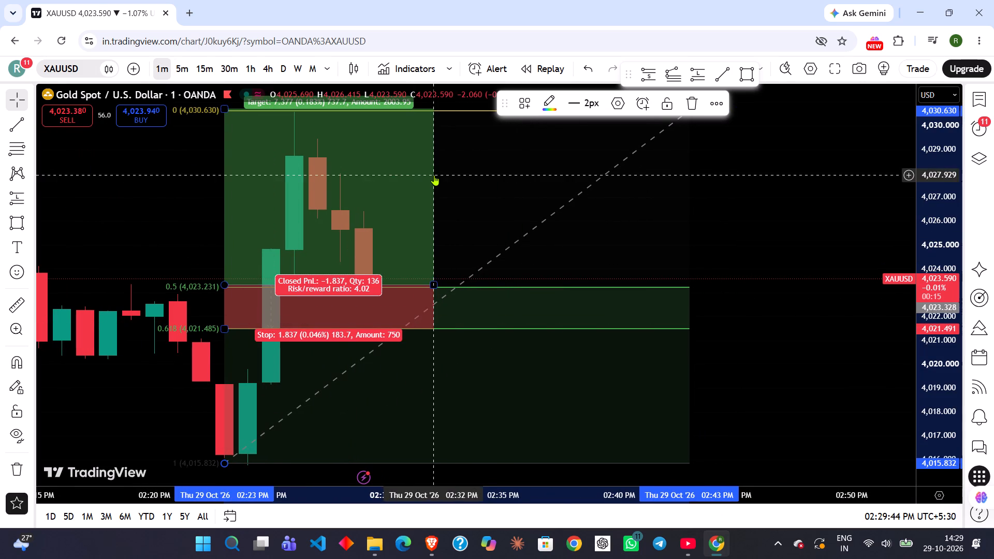
scroll(577, 210, down, 2)
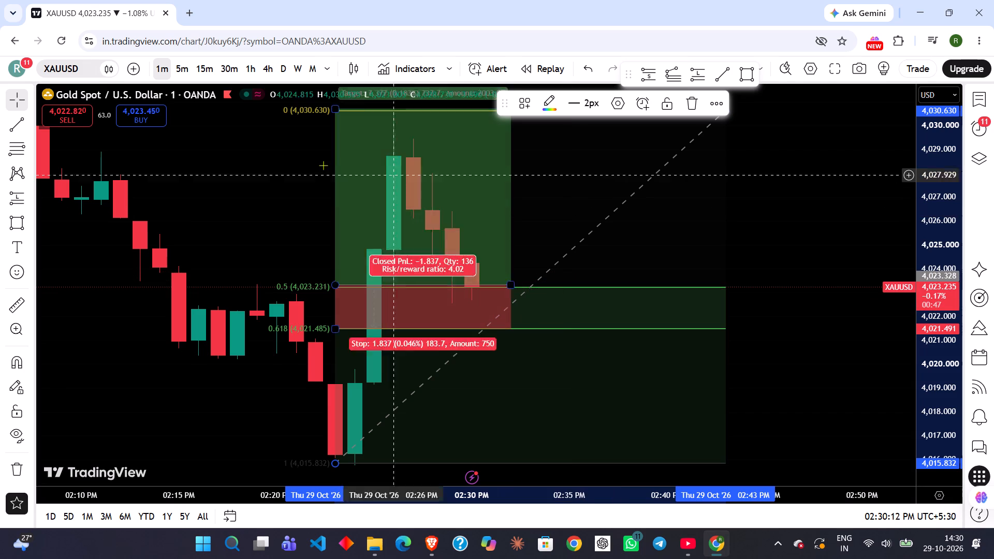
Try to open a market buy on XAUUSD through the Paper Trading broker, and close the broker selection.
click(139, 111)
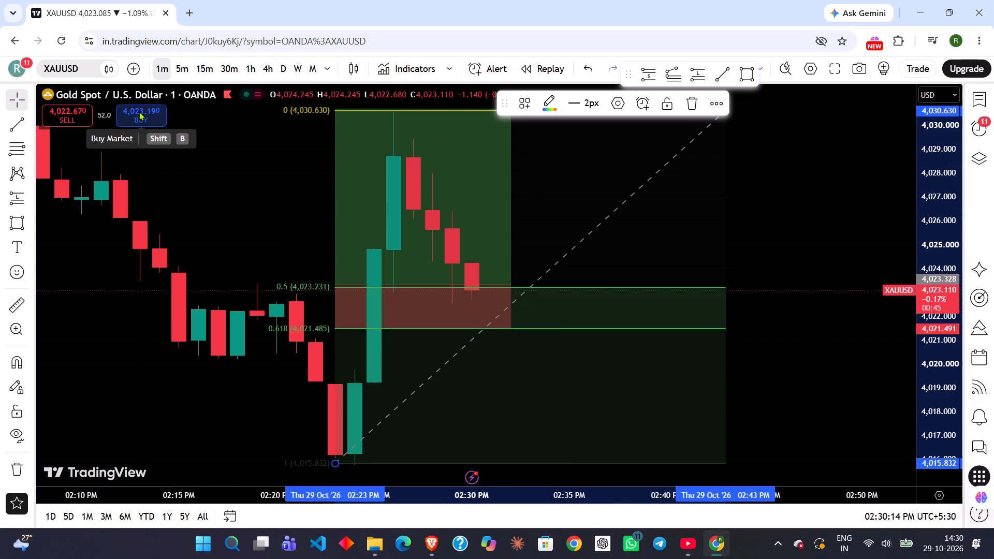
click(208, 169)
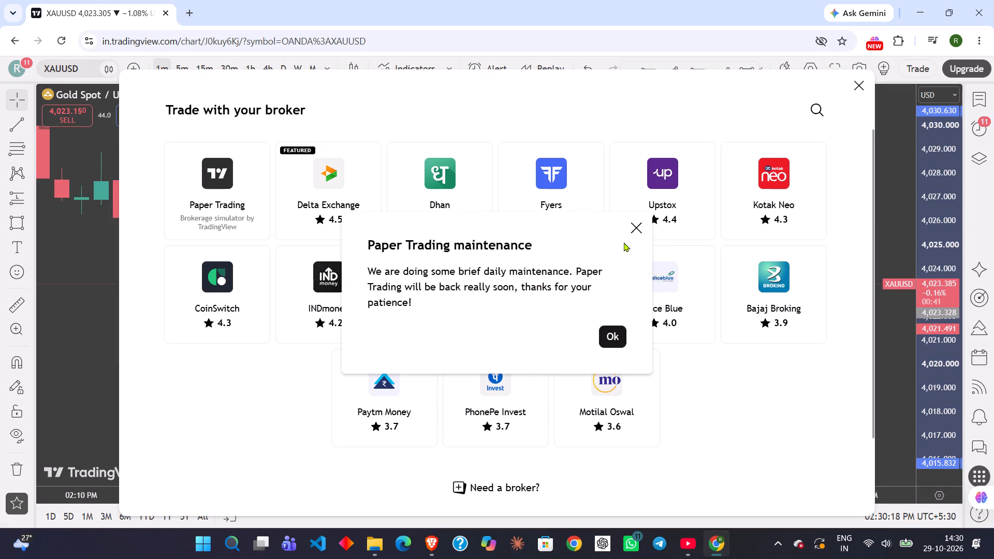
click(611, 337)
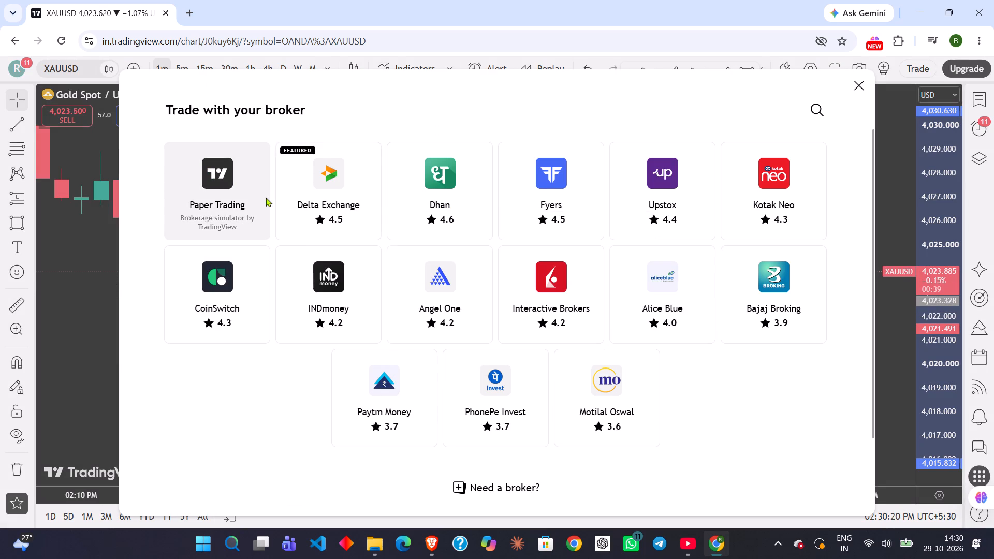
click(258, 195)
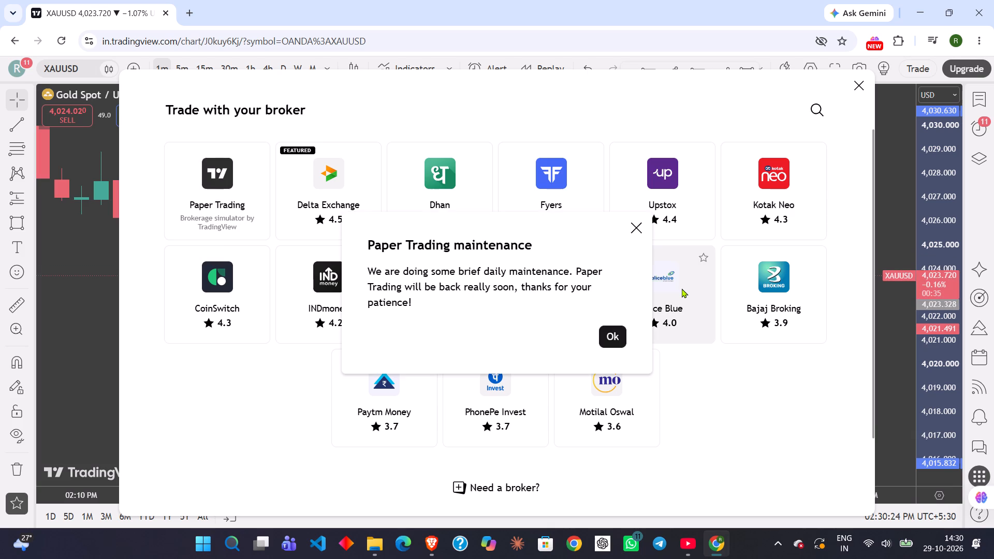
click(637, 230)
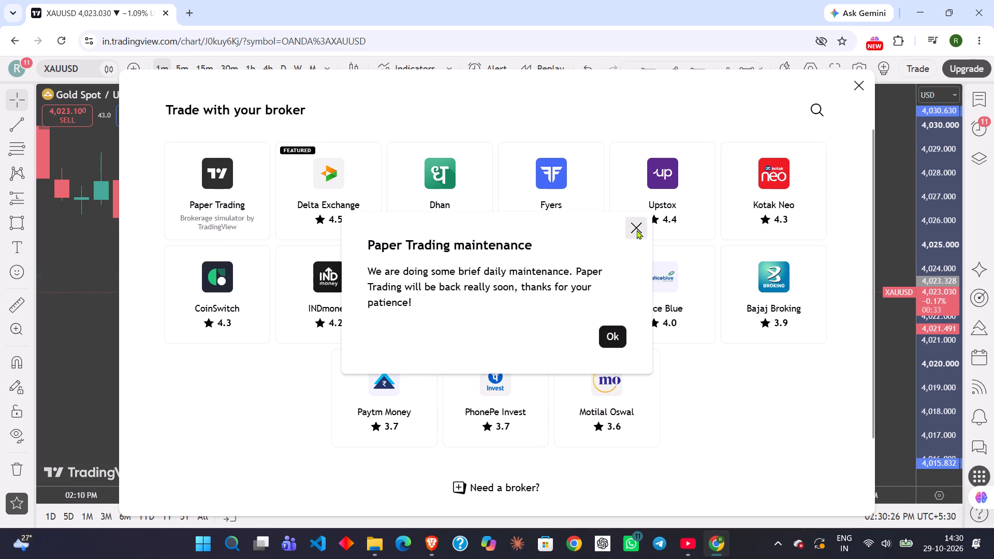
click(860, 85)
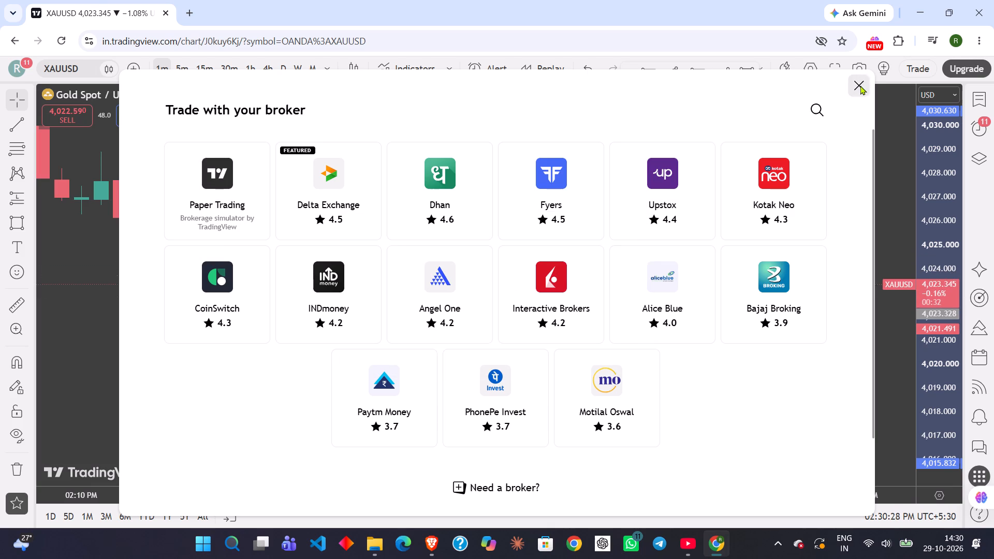
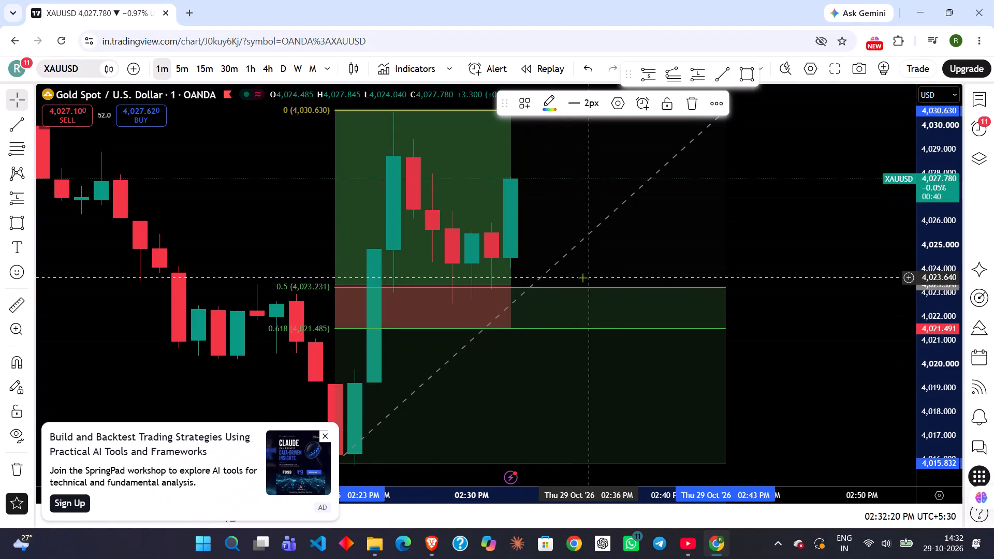
Delete the Fibonacci retracement from the 1-minute XAUUSD chart, keeping the long position.
click(622, 286)
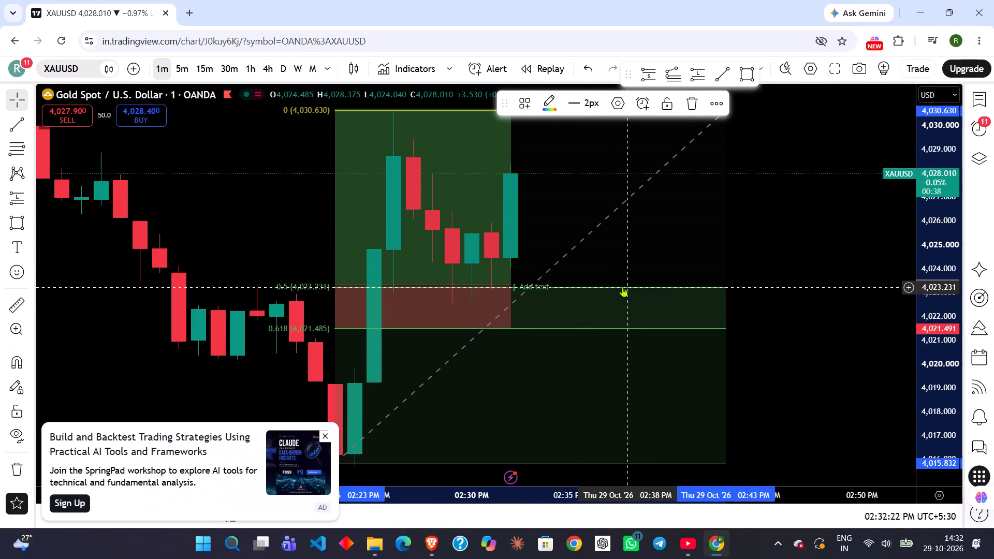
click(695, 104)
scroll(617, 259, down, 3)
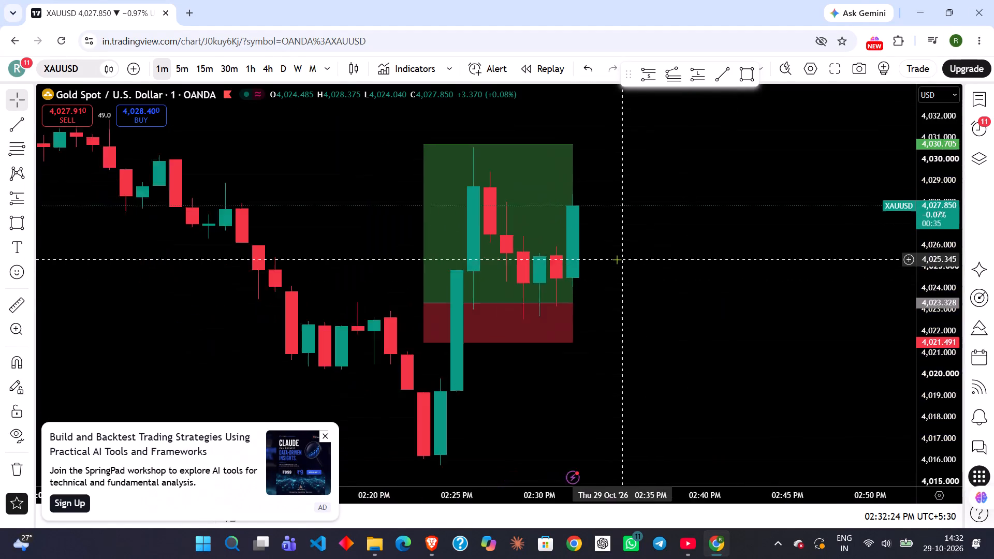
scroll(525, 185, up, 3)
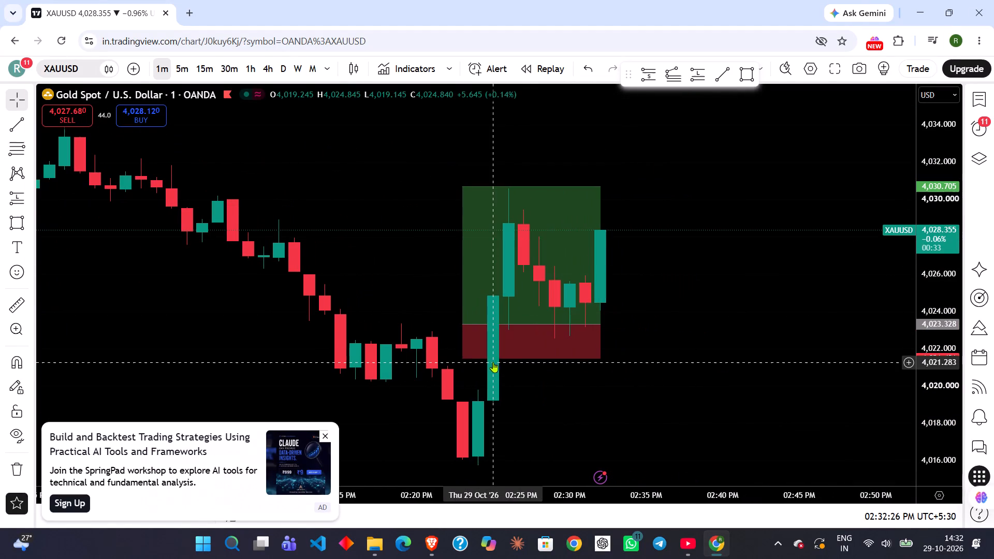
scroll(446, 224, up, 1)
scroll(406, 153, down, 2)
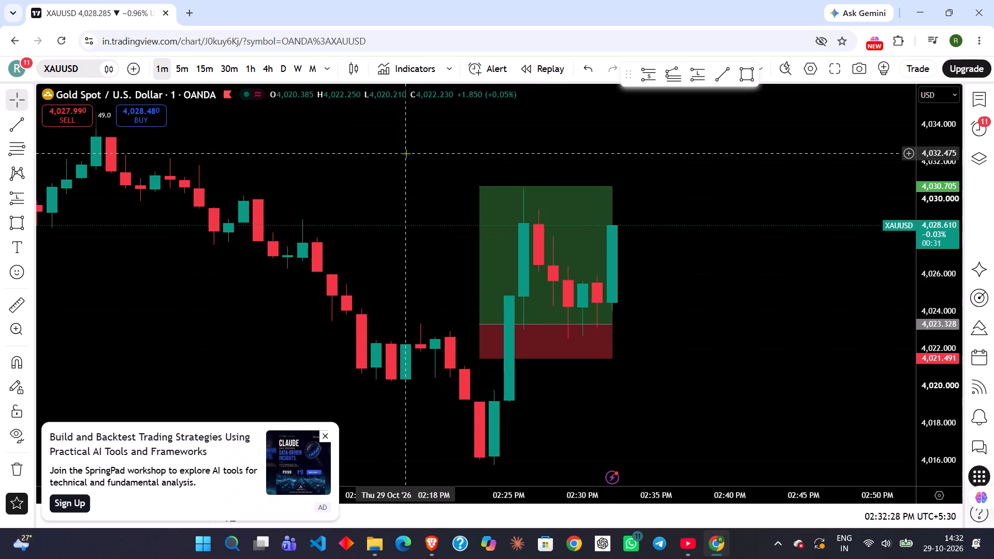